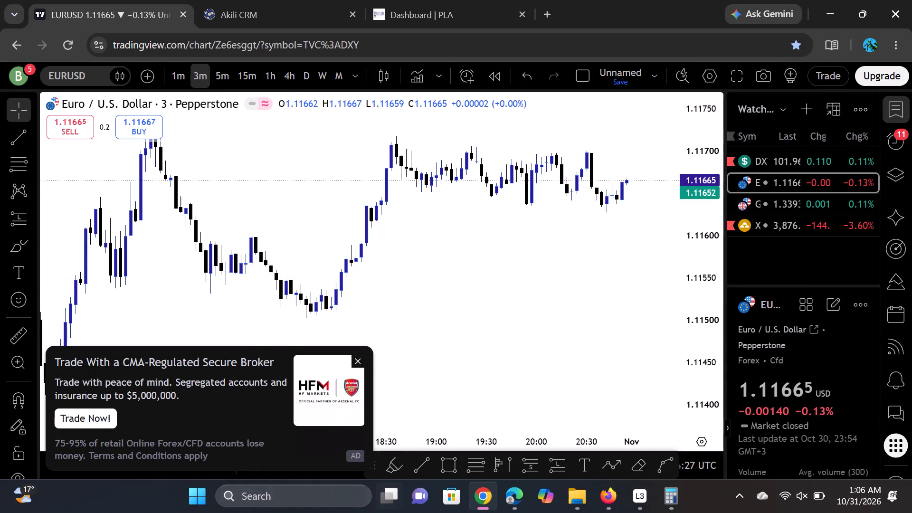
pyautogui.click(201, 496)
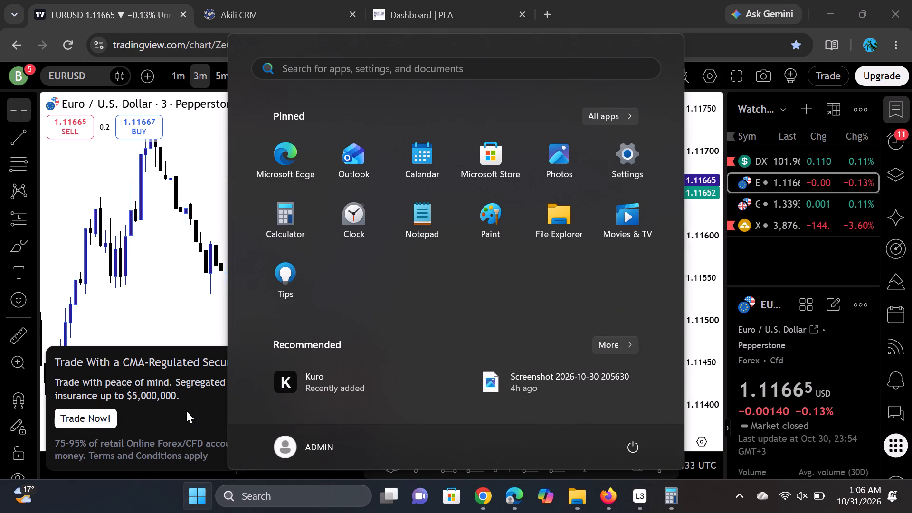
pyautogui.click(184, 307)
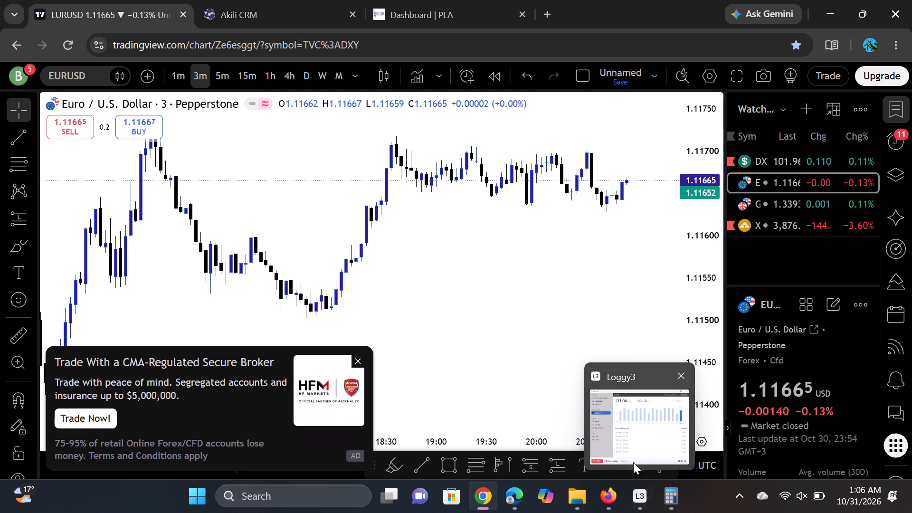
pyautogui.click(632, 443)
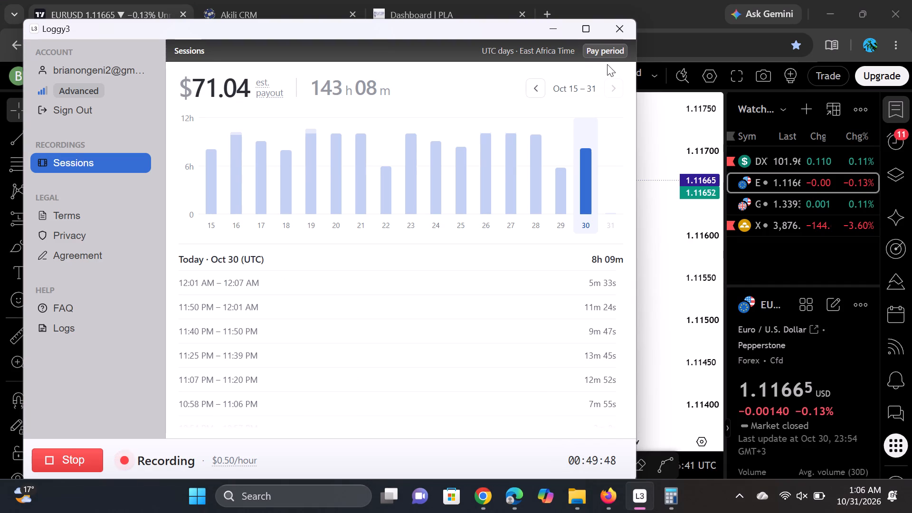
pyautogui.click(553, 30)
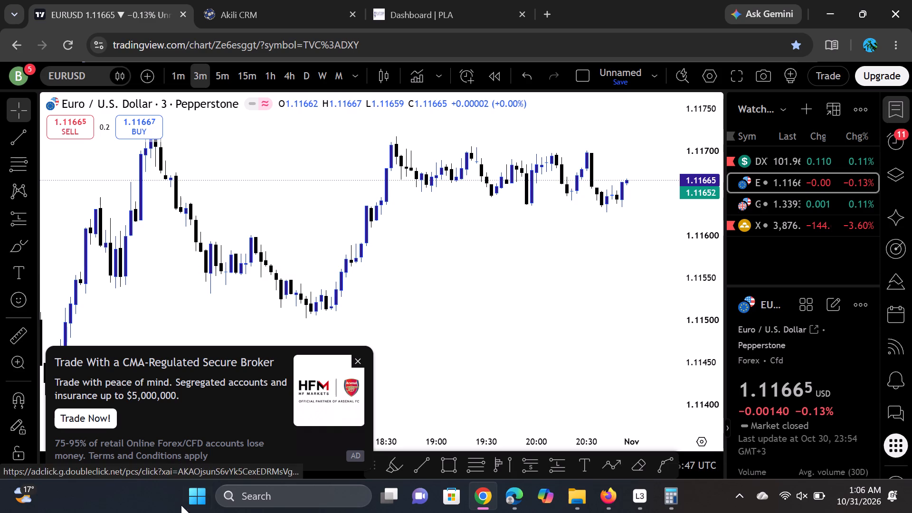
# Search the computer's apps for "wps" and launch WPS Office.
pyautogui.click(200, 494)
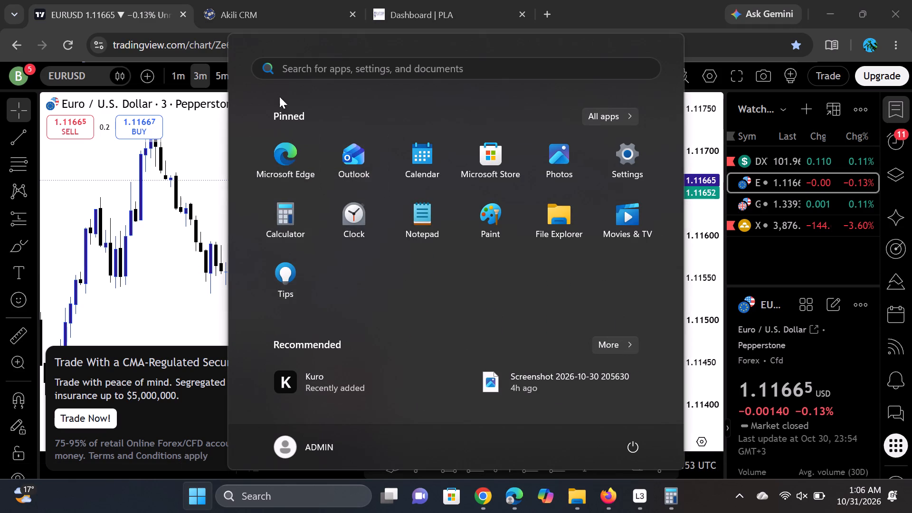
pyautogui.click(306, 73)
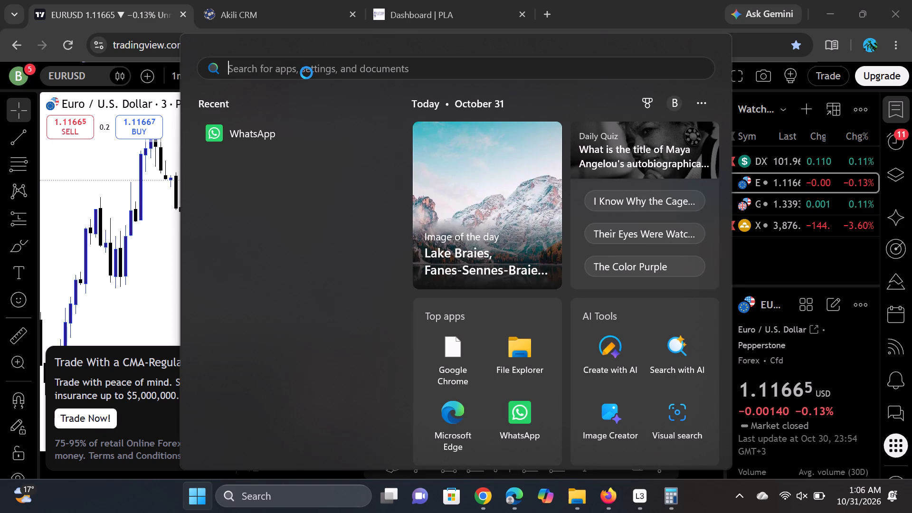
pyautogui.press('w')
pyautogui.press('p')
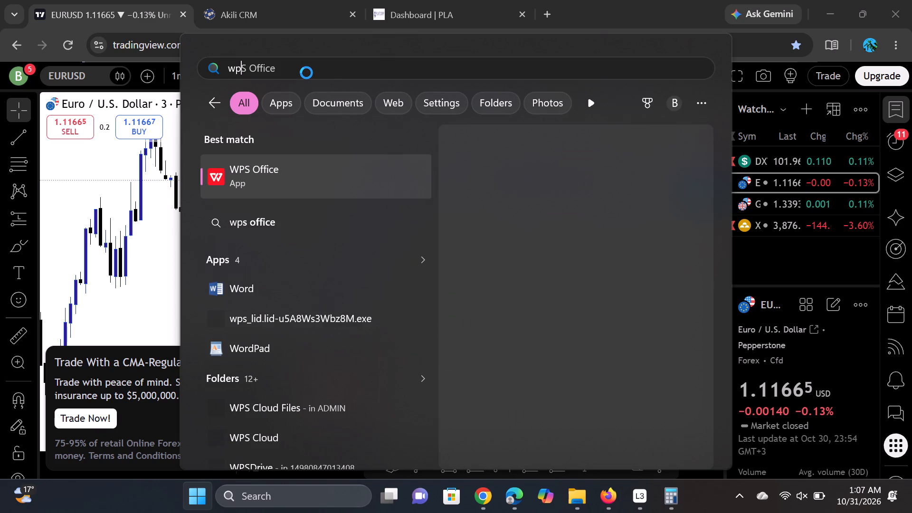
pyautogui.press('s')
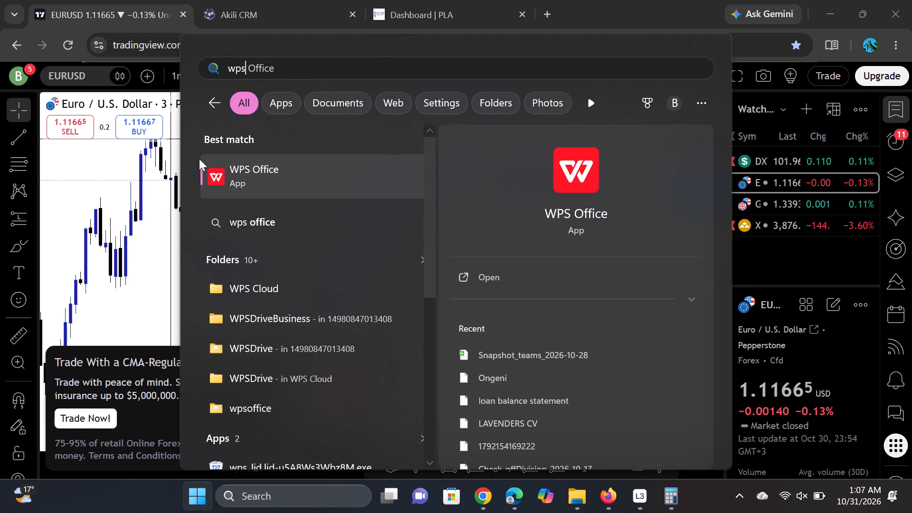
pyautogui.click(256, 179)
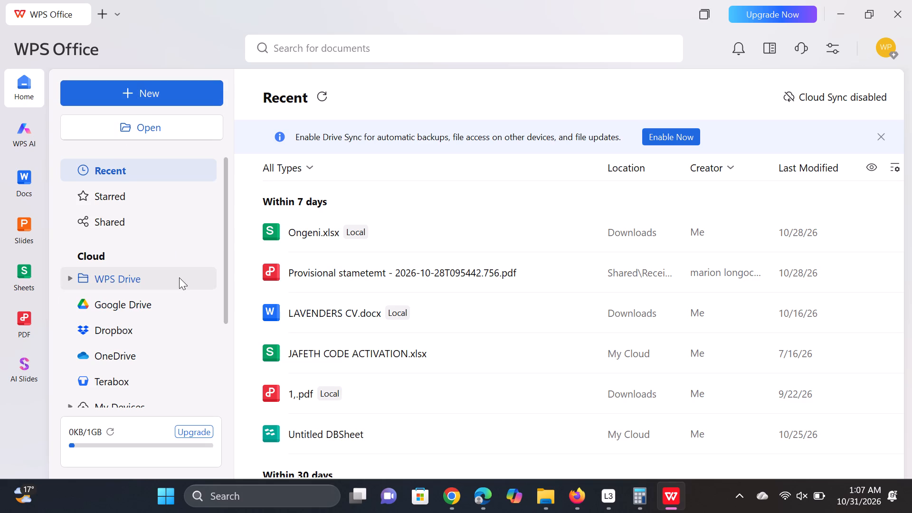
# Start creating a new Sheets office document, bringing up the choice of blank sheet and templates.
pyautogui.click(180, 89)
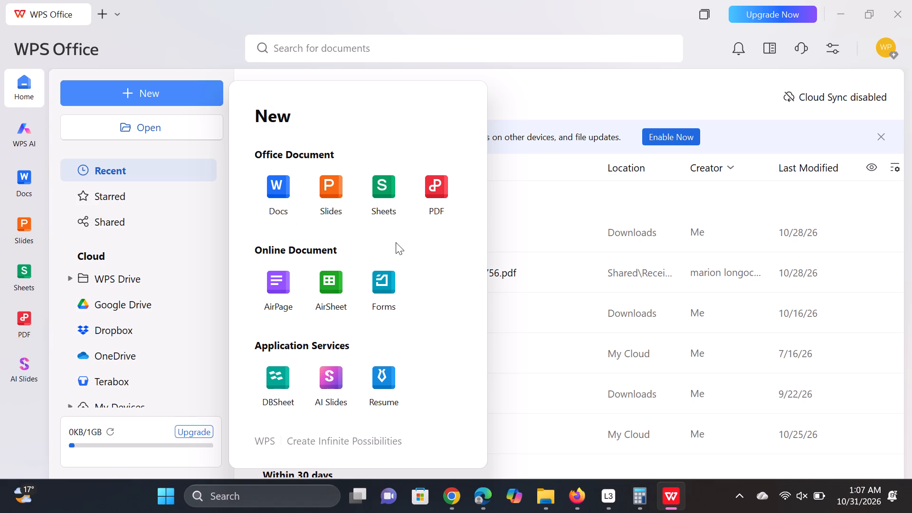
pyautogui.click(375, 198)
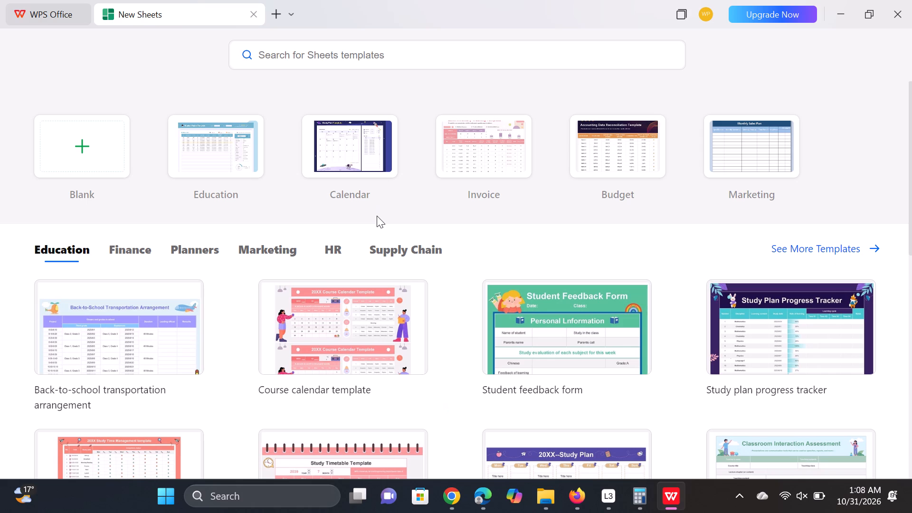
# Browse the Planners category of Sheets templates through to the end of the list.
pyautogui.doubleClick(197, 252)
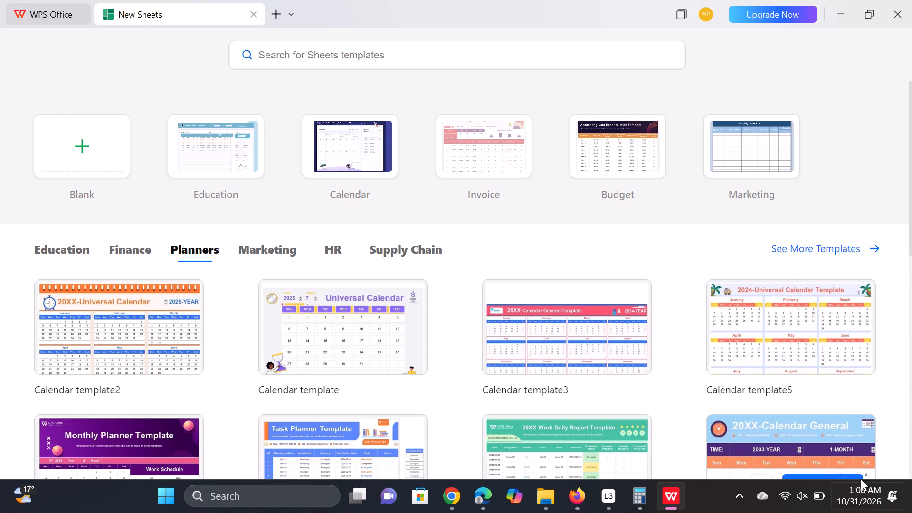
pyautogui.tripleClick(908, 477)
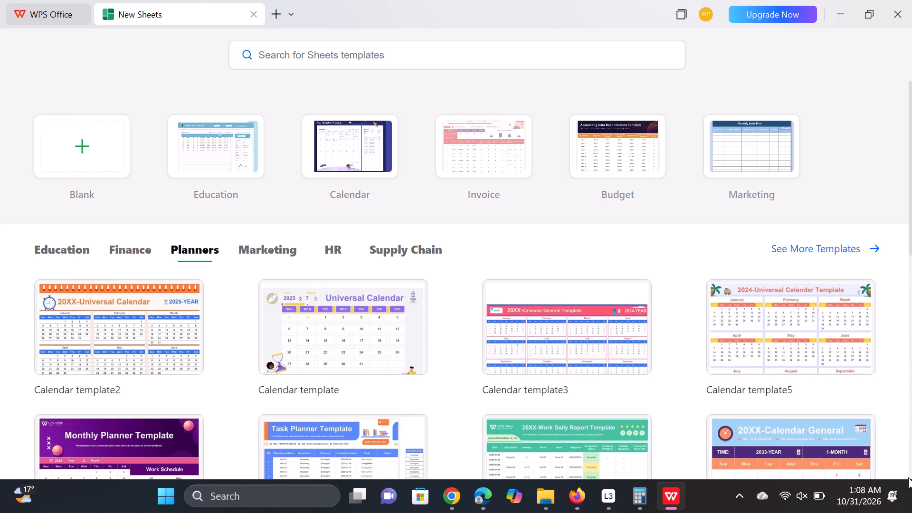
pyautogui.moveTo(908, 477); pyautogui.dragTo(873, 476)
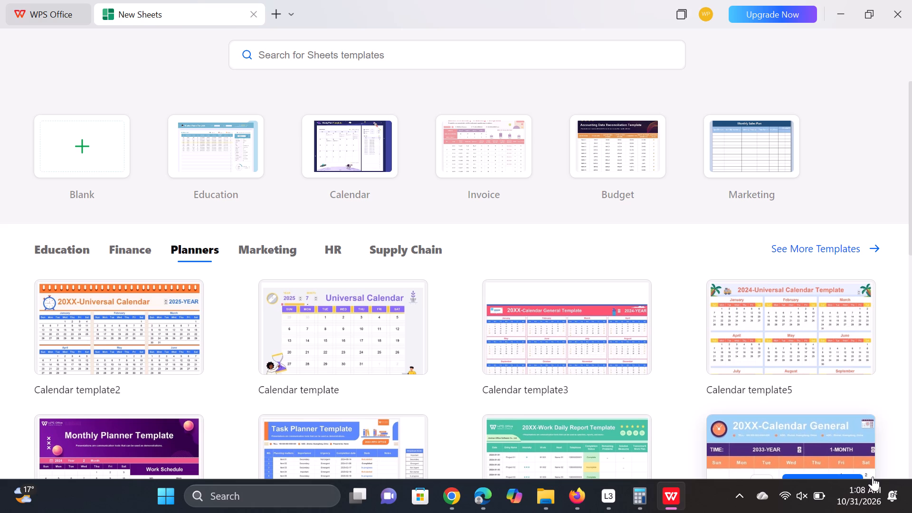
pyautogui.moveTo(873, 476); pyautogui.dragTo(911, 466)
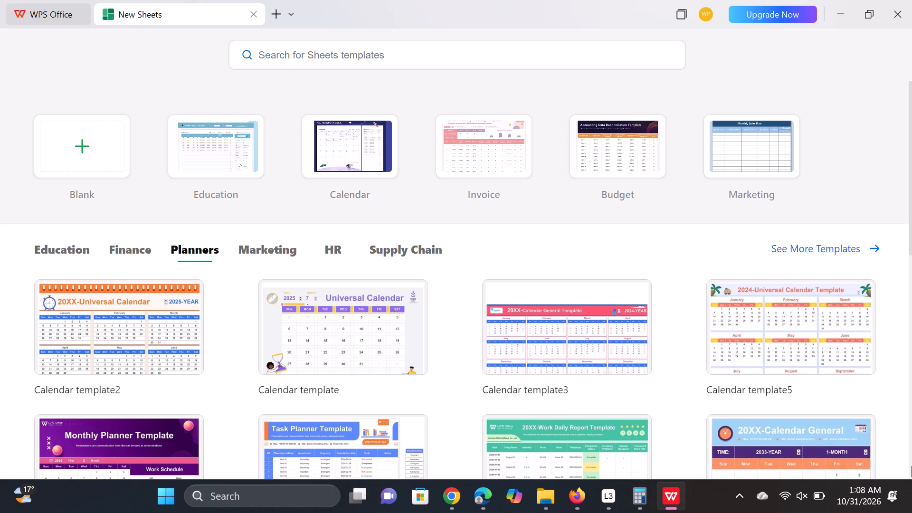
pyautogui.moveTo(911, 466); pyautogui.dragTo(906, 470)
pyautogui.click(906, 470)
pyautogui.moveTo(906, 470); pyautogui.dragTo(911, 476)
pyautogui.doubleClick(911, 476)
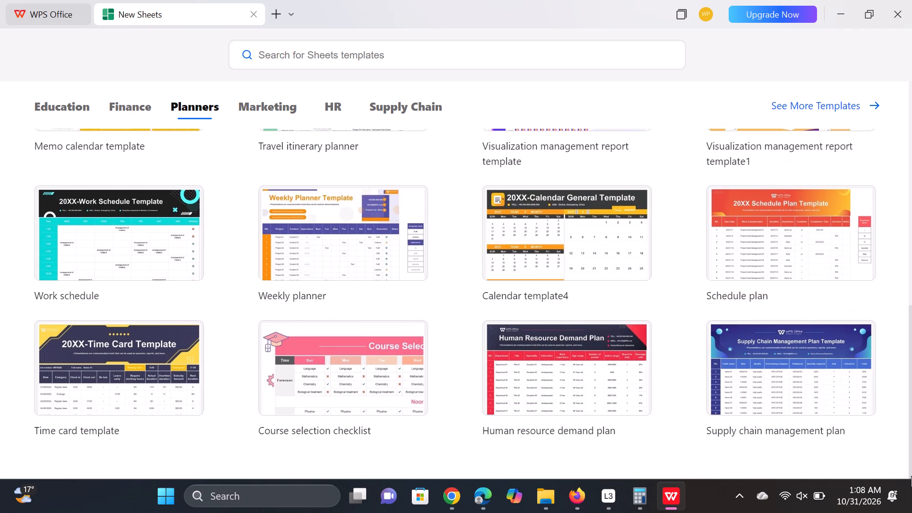
pyautogui.tripleClick(911, 476)
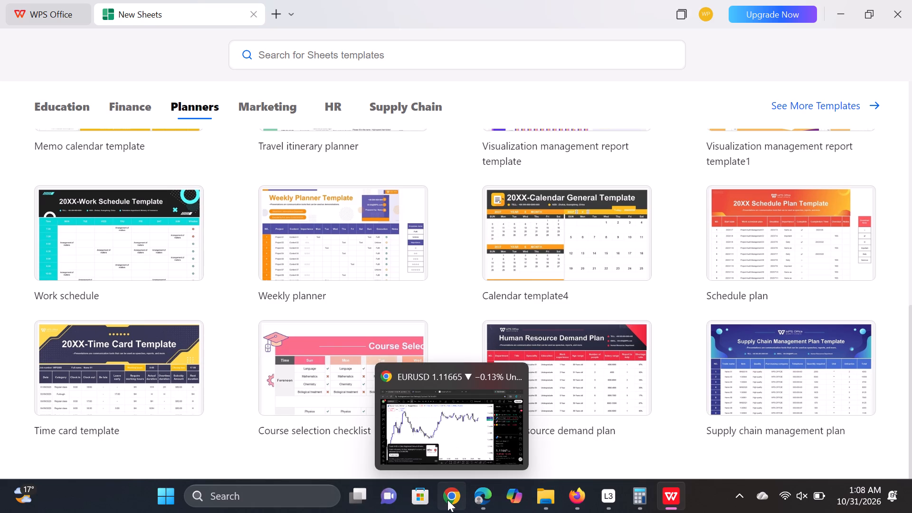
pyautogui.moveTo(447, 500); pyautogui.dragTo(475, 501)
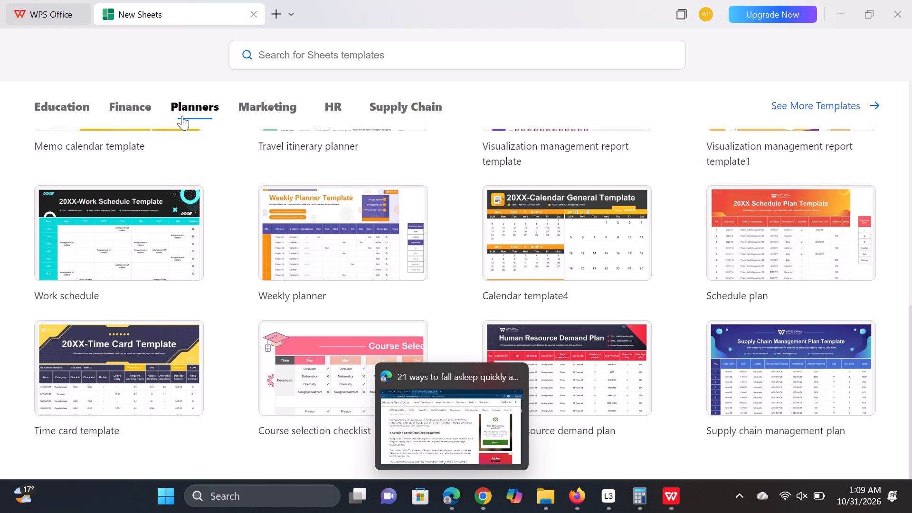
# Create a new blank Sheets workbook from the WPS Office home page.
pyautogui.click(42, 15)
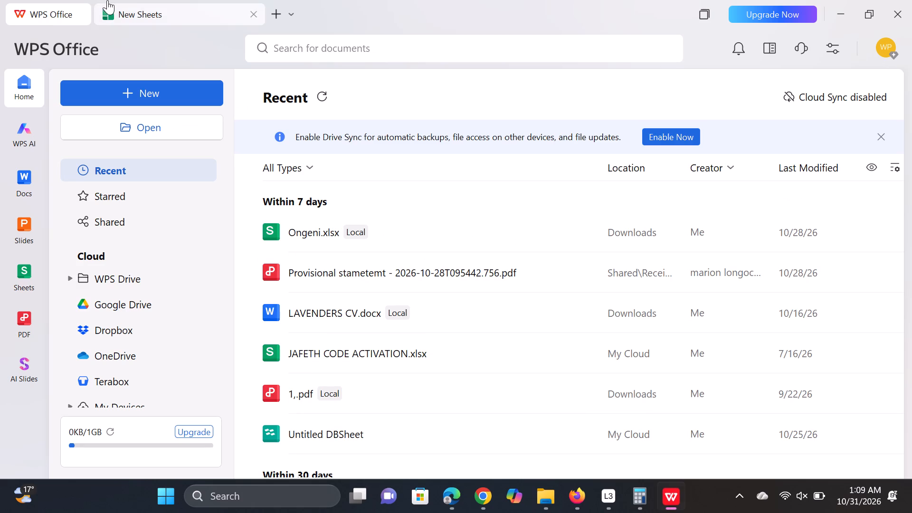
pyautogui.doubleClick(131, 93)
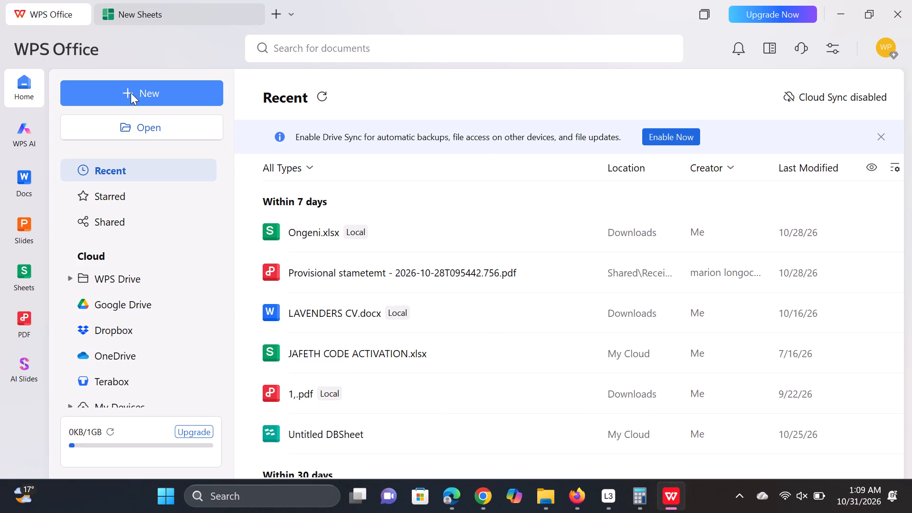
pyautogui.click(131, 93)
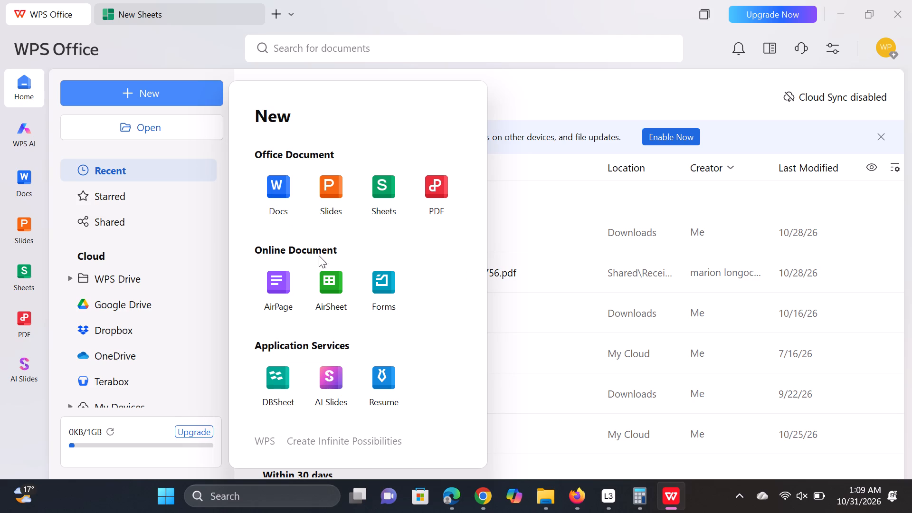
pyautogui.click(388, 195)
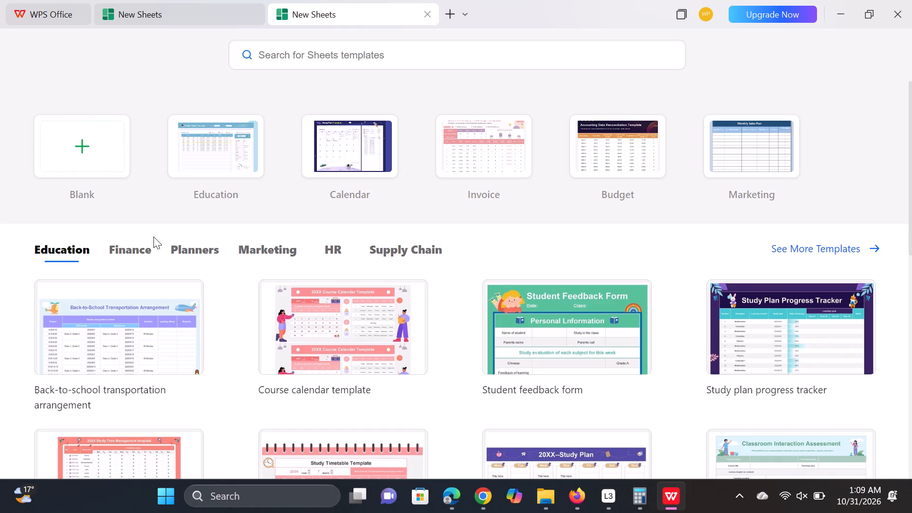
pyautogui.click(107, 151)
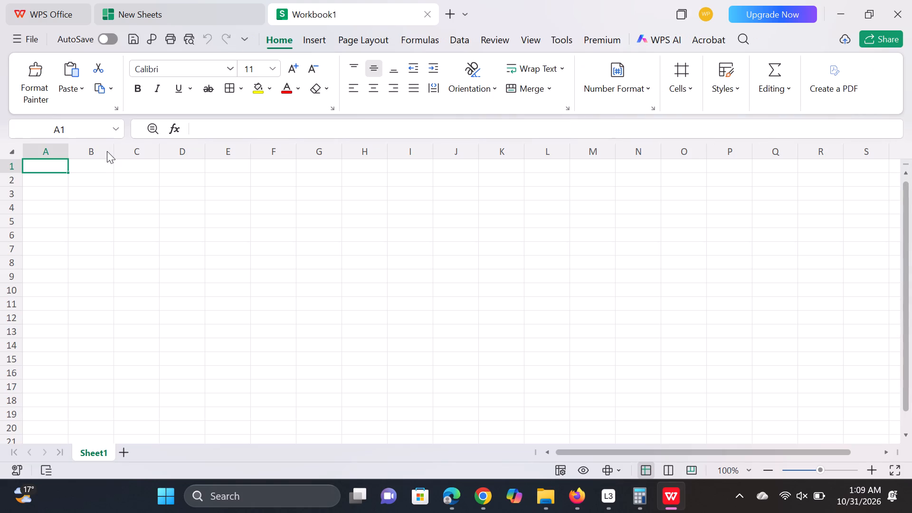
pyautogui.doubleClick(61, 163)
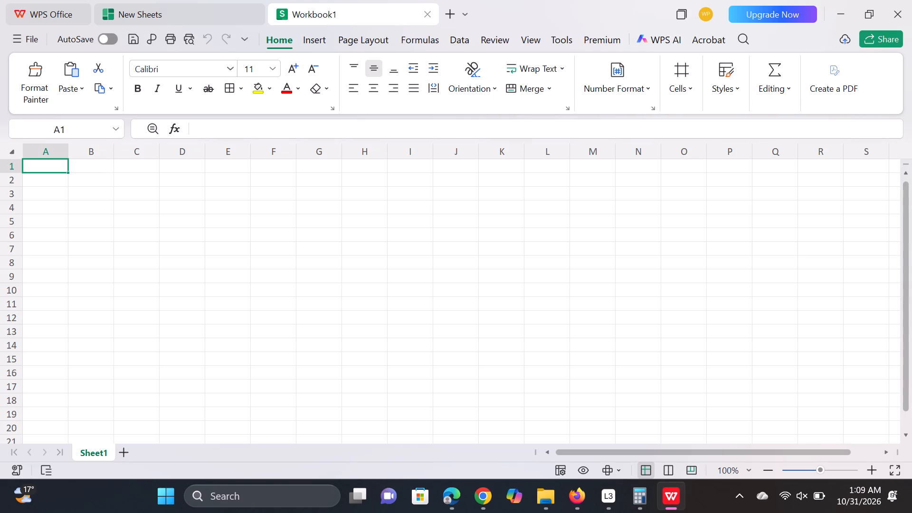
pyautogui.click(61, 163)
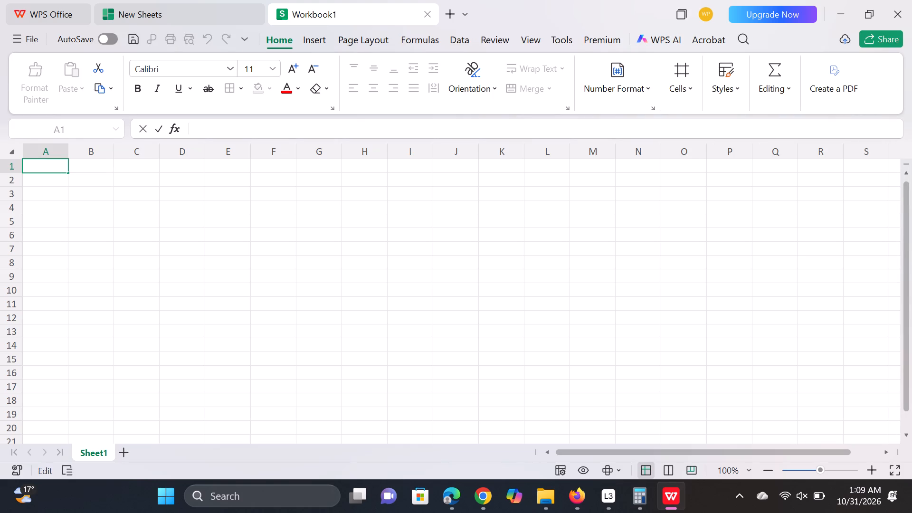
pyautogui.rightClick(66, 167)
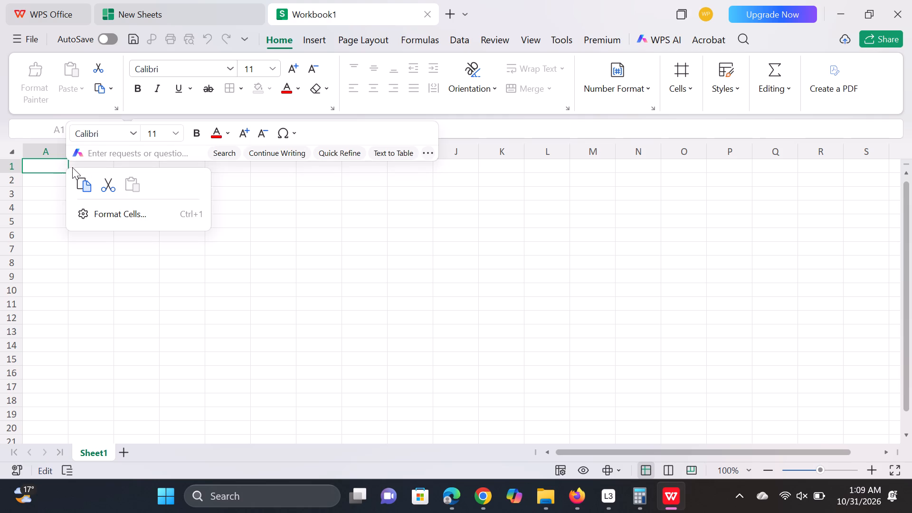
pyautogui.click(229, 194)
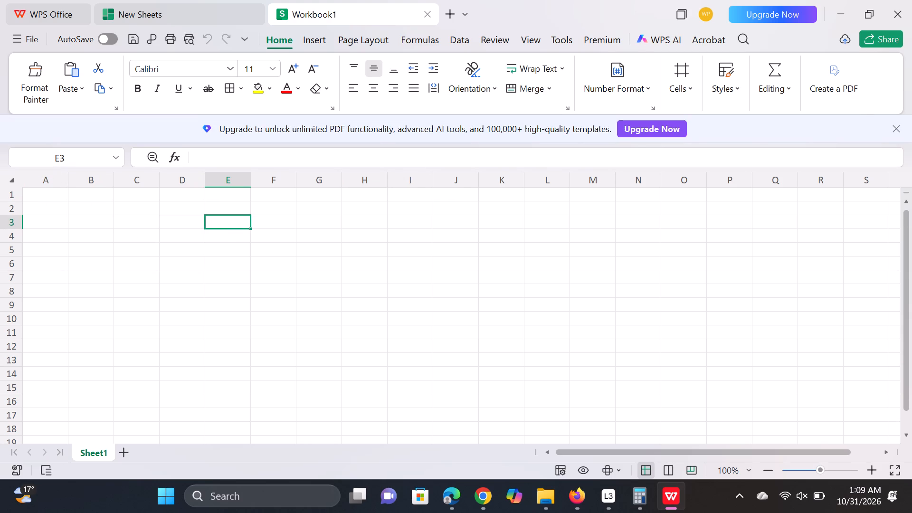
# Merge cells A1 to J1 into one cell using the Merge Cells option.
pyautogui.click(62, 195)
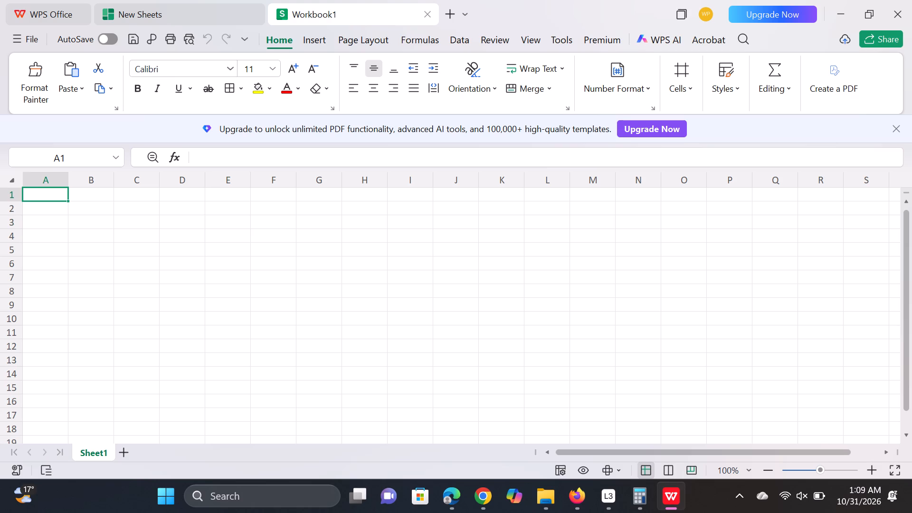
pyautogui.moveTo(60, 199); pyautogui.dragTo(149, 188)
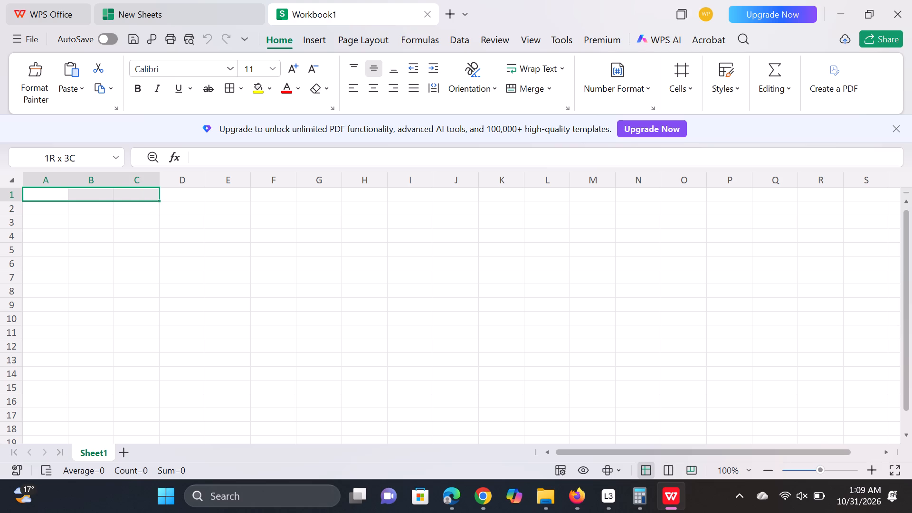
pyautogui.moveTo(149, 188); pyautogui.dragTo(275, 193)
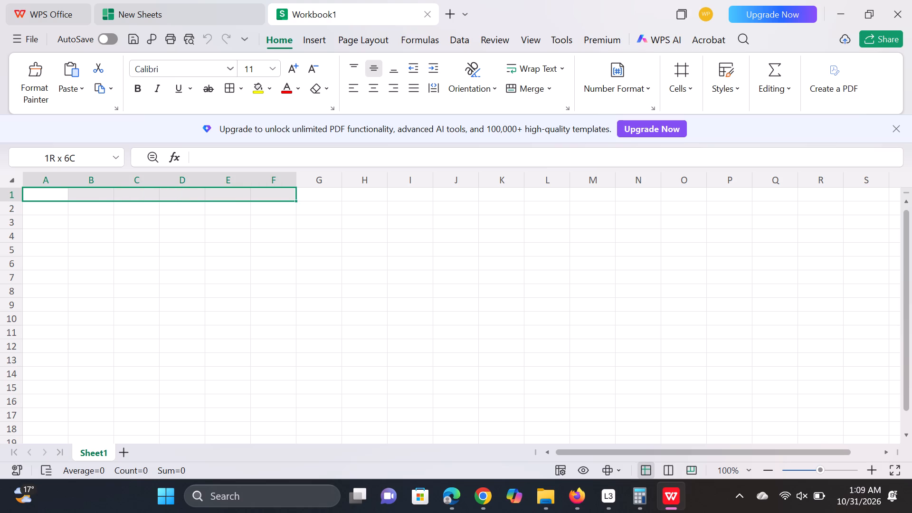
pyautogui.moveTo(275, 193); pyautogui.dragTo(440, 206)
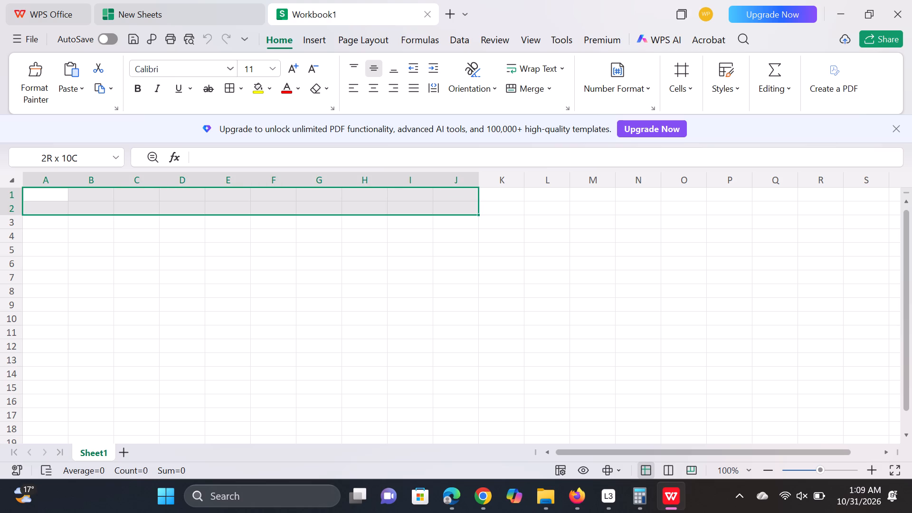
pyautogui.moveTo(440, 206); pyautogui.dragTo(442, 199)
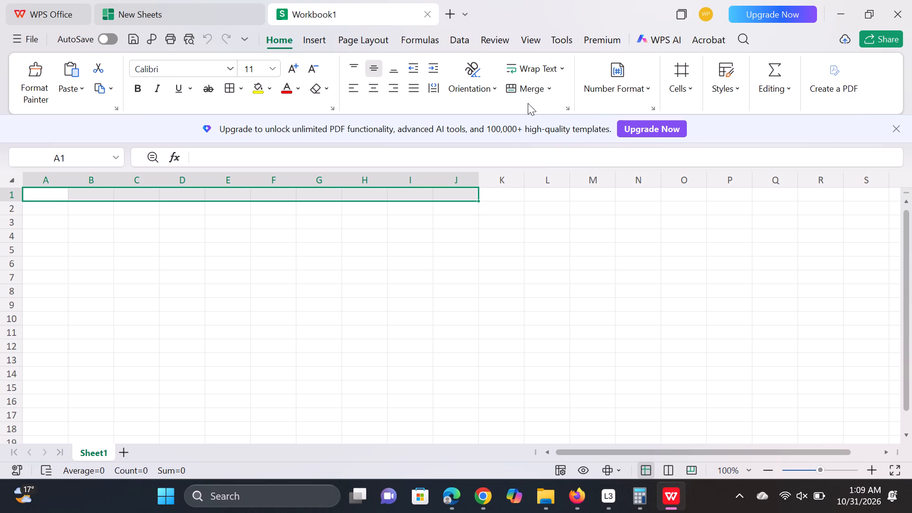
pyautogui.click(550, 84)
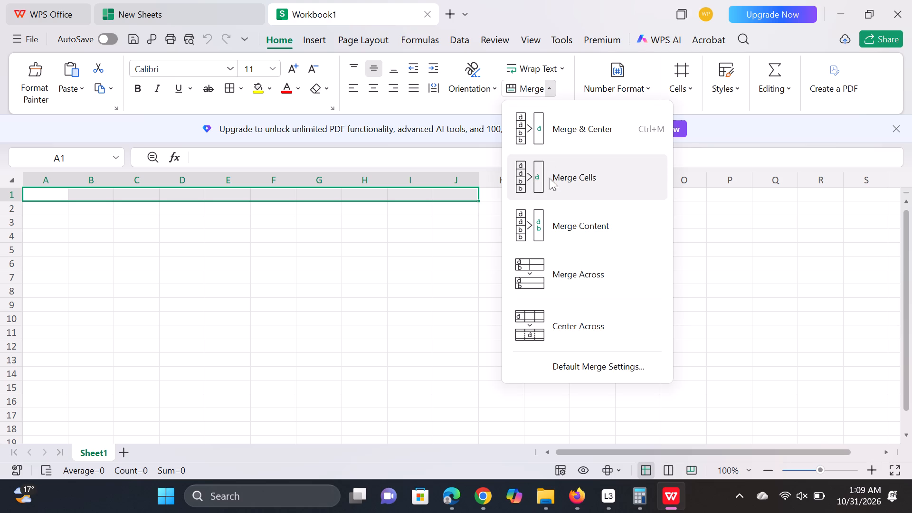
pyautogui.click(538, 181)
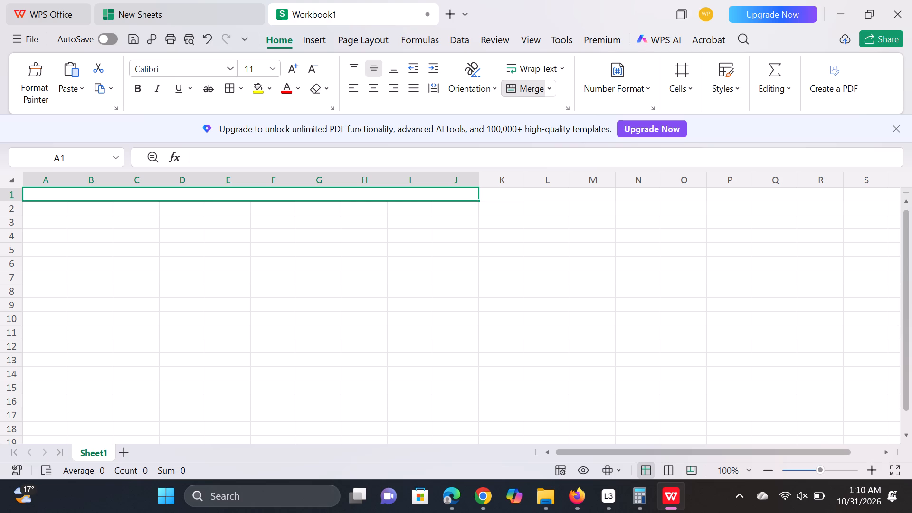
# Make row 1 about twice as tall and centre the merged cell's content horizontally.
pyautogui.moveTo(20, 203); pyautogui.dragTo(21, 217)
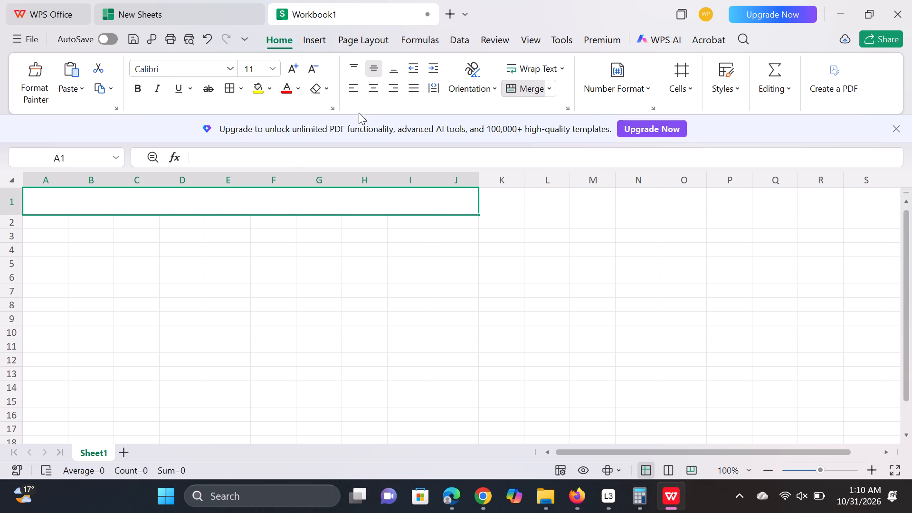
pyautogui.click(369, 90)
# Enter the title "WEEKLY MEAL PLANNER" in capitals in the merged cell A1.
pyautogui.write('wee')
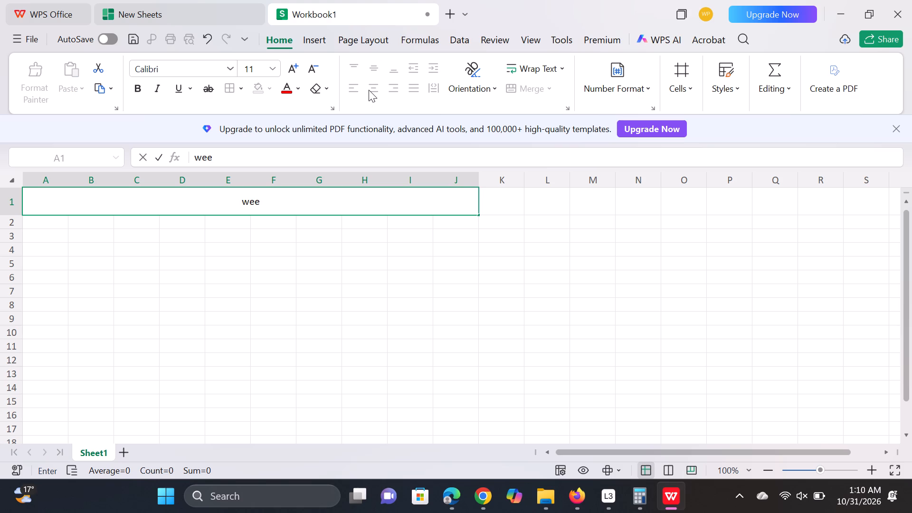
pyautogui.press('BackSpace')
pyautogui.press('BackSpace')
pyautogui.press('BackSpace')
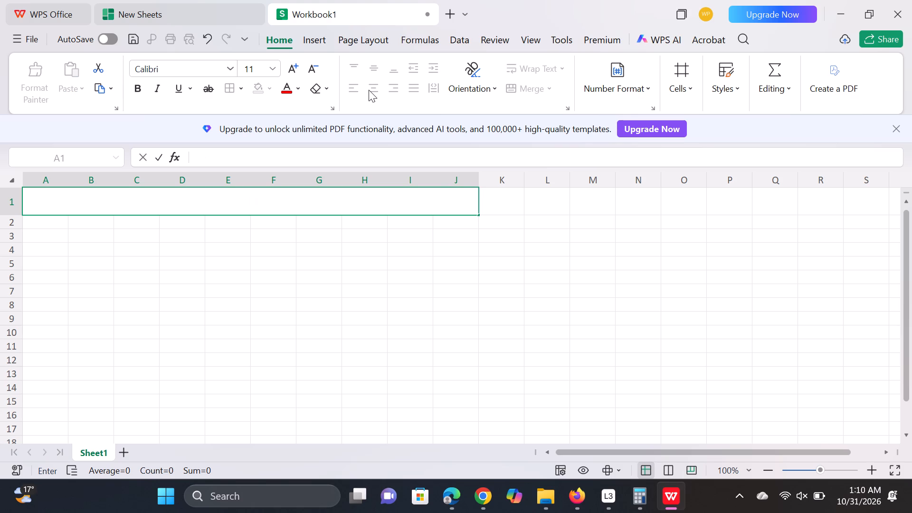
pyautogui.write('WEEKLY MEA')
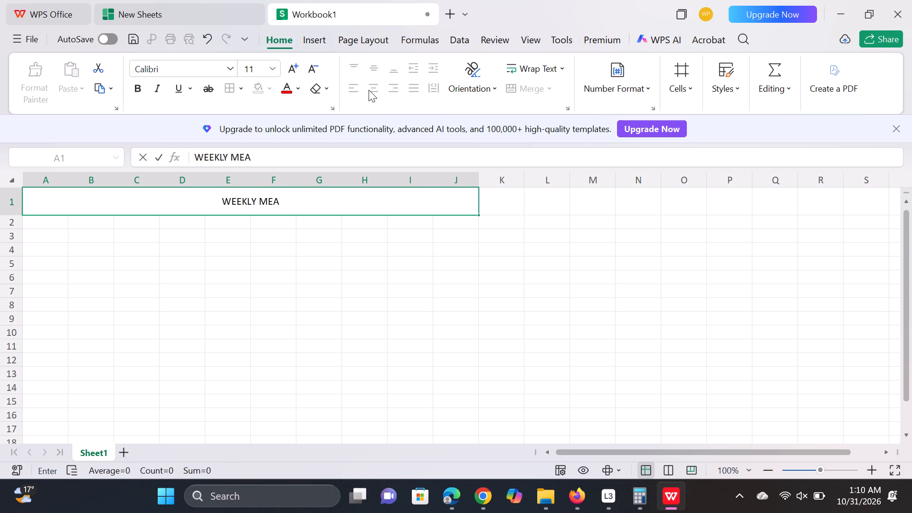
pyautogui.write('L PLA')
pyautogui.write('NNER')
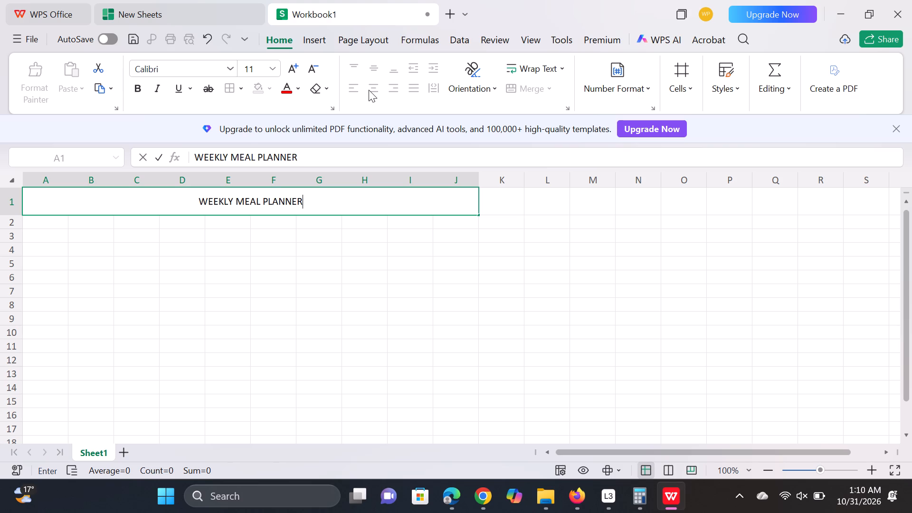
# Format the whole title text in A1 as bold Albertus MT Lt at size 20.
pyautogui.doubleClick(302, 201)
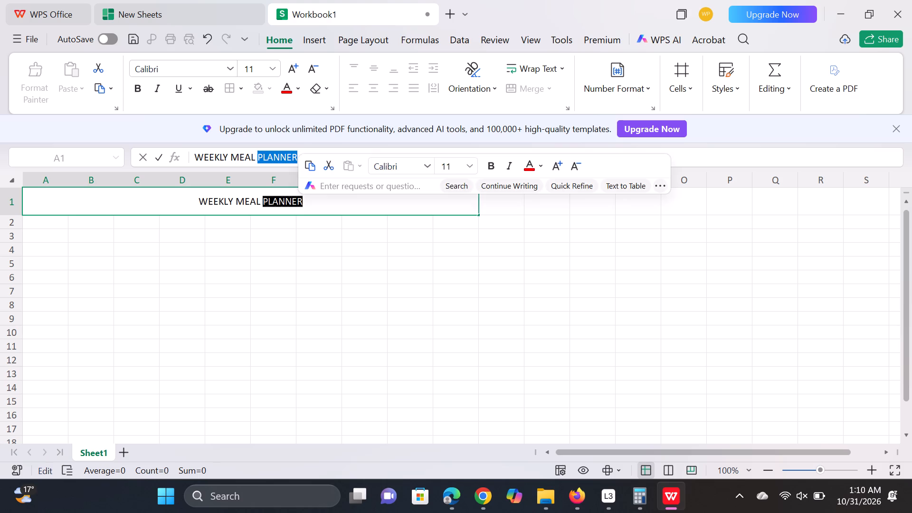
pyautogui.tripleClick(302, 201)
pyautogui.tripleClick(302, 201)
pyautogui.tripleClick(302, 201)
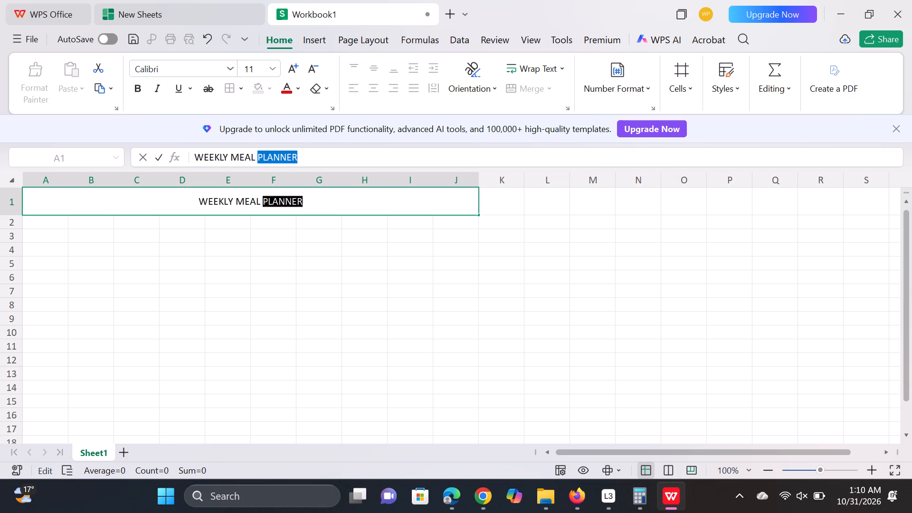
pyautogui.tripleClick(302, 201)
pyautogui.tripleClick(302, 201)
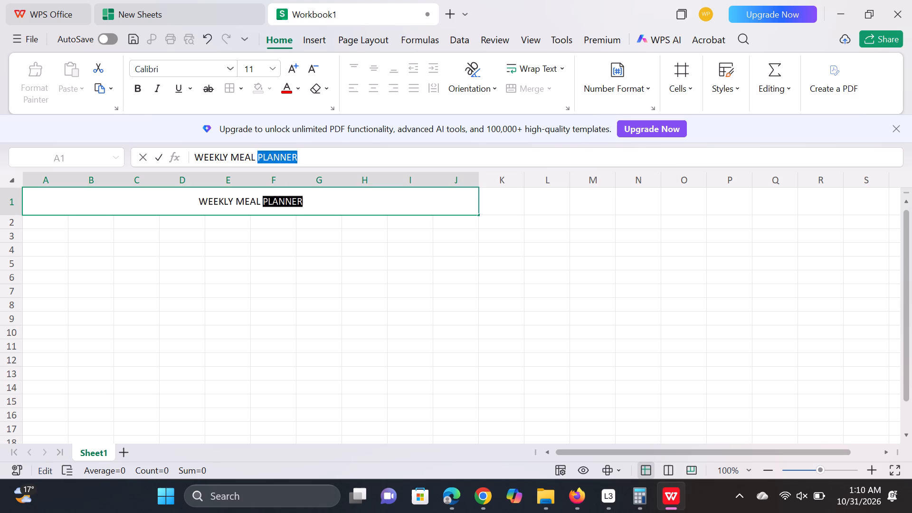
pyautogui.tripleClick(302, 201)
pyautogui.tripleClick(302, 201)
pyautogui.tripleClick(302, 201)
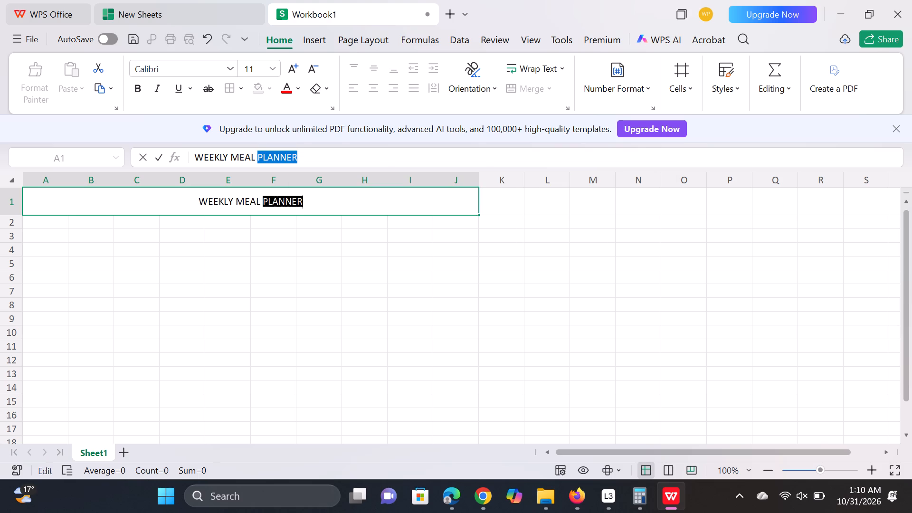
pyautogui.tripleClick(306, 201)
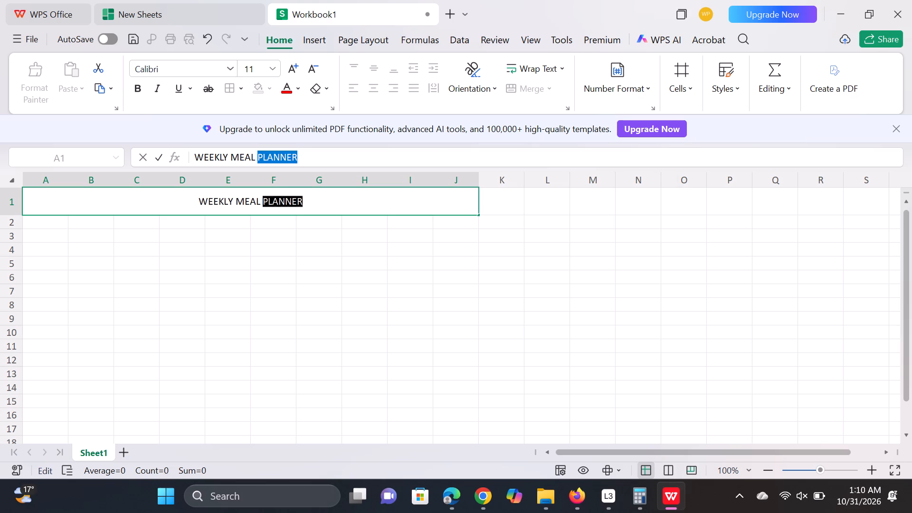
pyautogui.doubleClick(306, 201)
pyautogui.doubleClick(306, 201)
pyautogui.moveTo(306, 201); pyautogui.dragTo(284, 209)
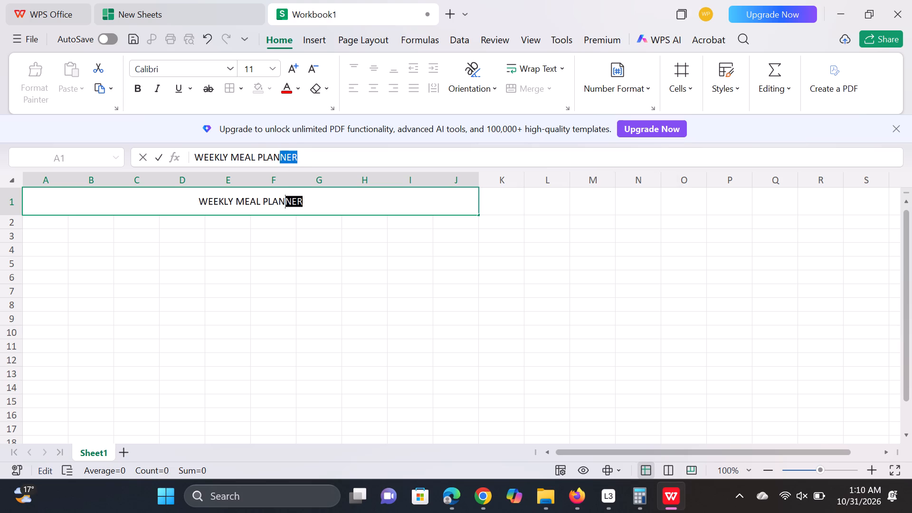
pyautogui.moveTo(284, 209); pyautogui.dragTo(198, 205)
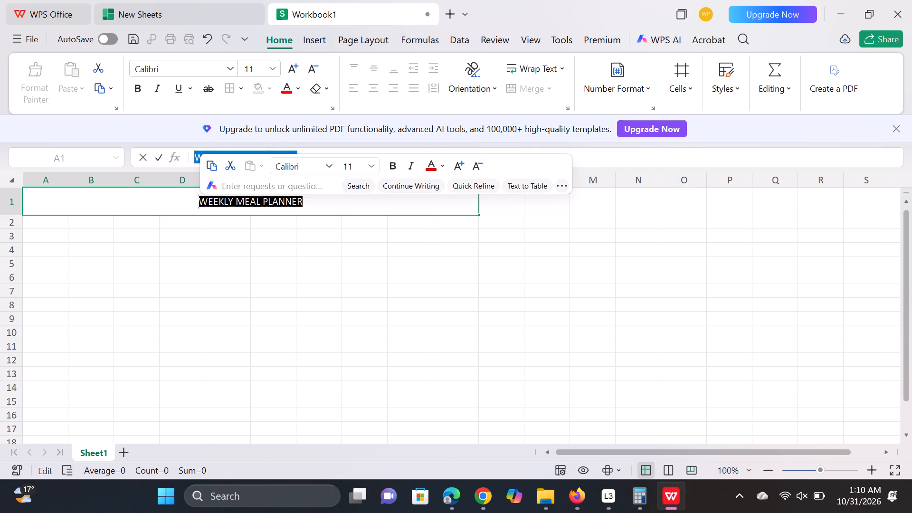
pyautogui.click(389, 163)
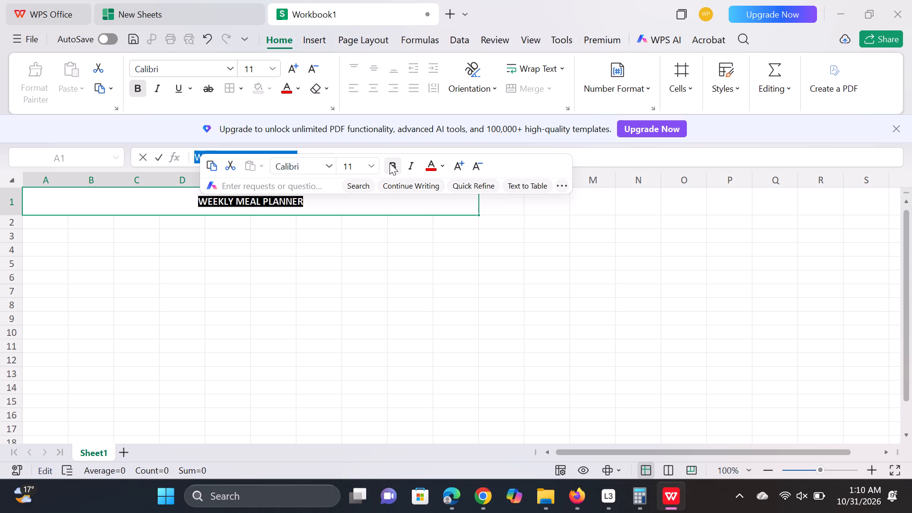
pyautogui.click(330, 168)
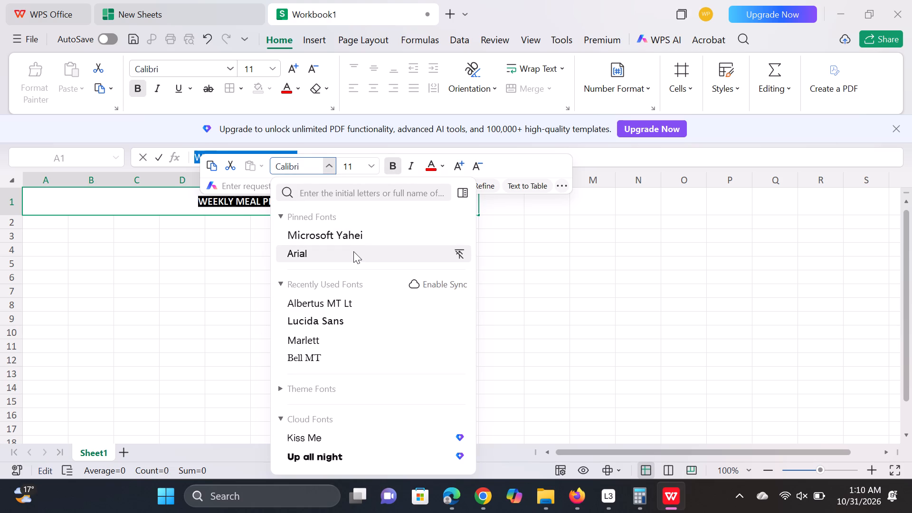
pyautogui.click(357, 299)
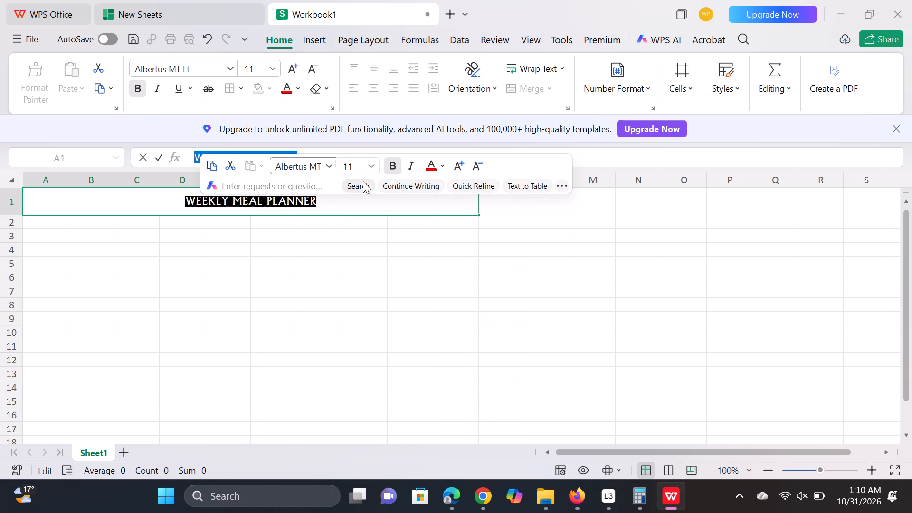
pyautogui.click(370, 166)
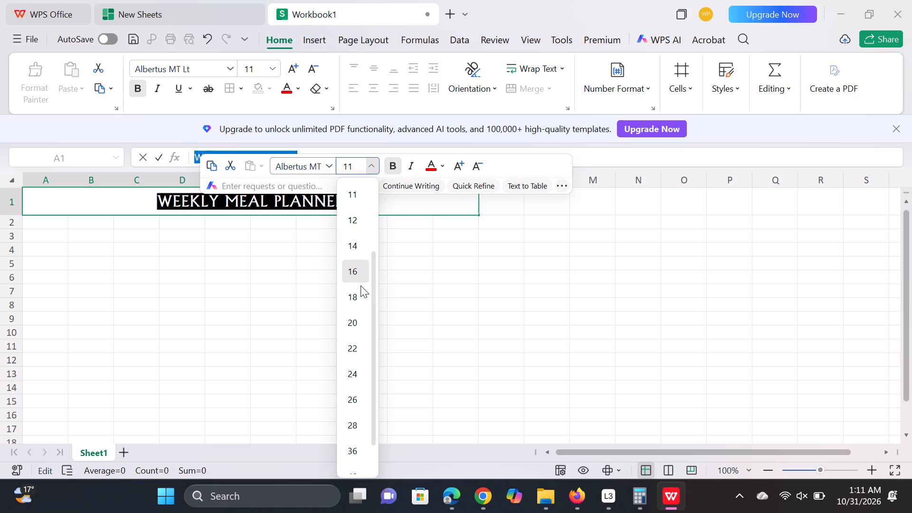
pyautogui.click(361, 314)
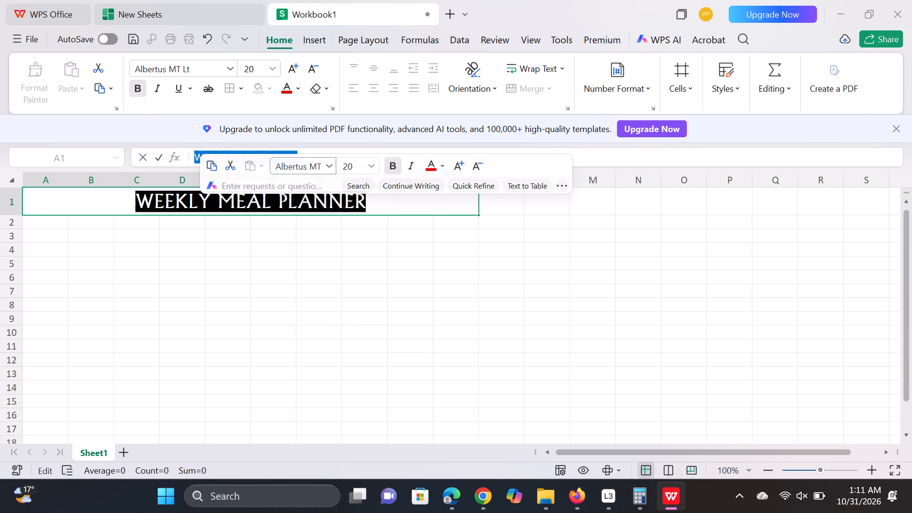
# Enter the header "DAY" in cell A2 and make it bold and italic.
pyautogui.click(51, 219)
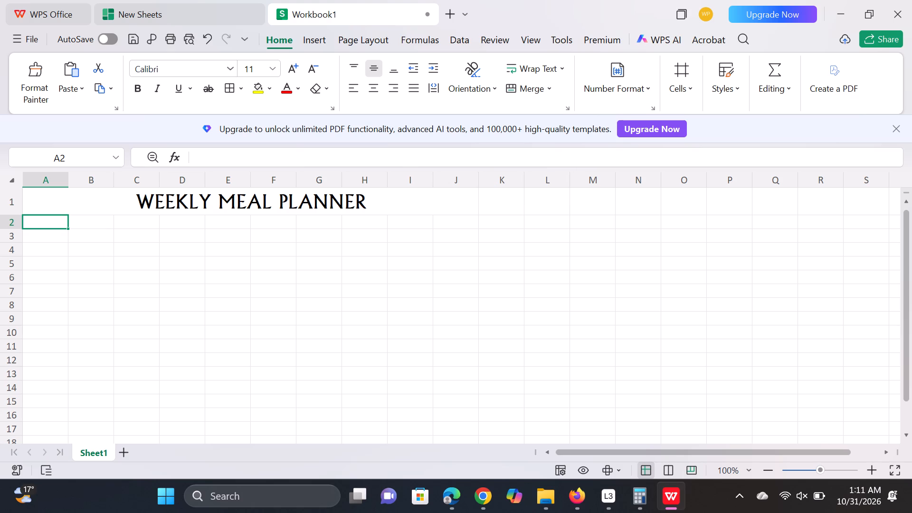
pyautogui.write('DA')
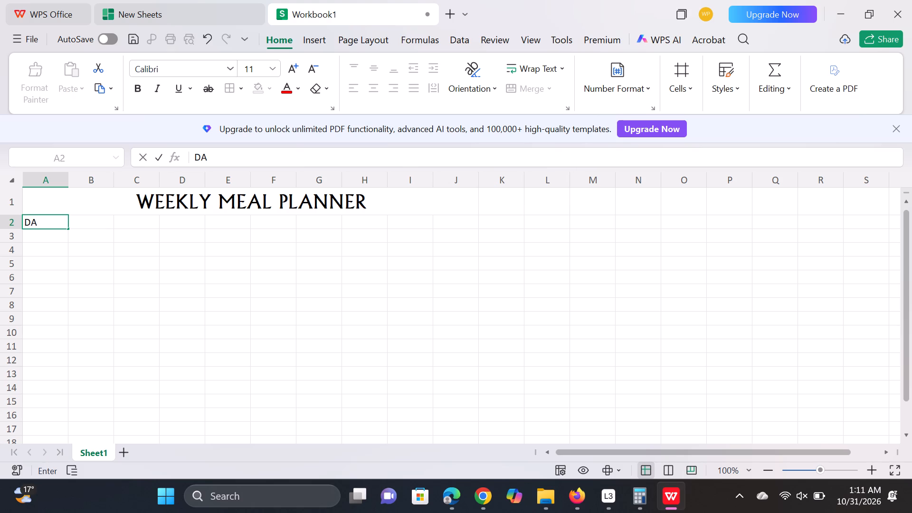
pyautogui.press('y')
pyautogui.doubleClick(51, 219)
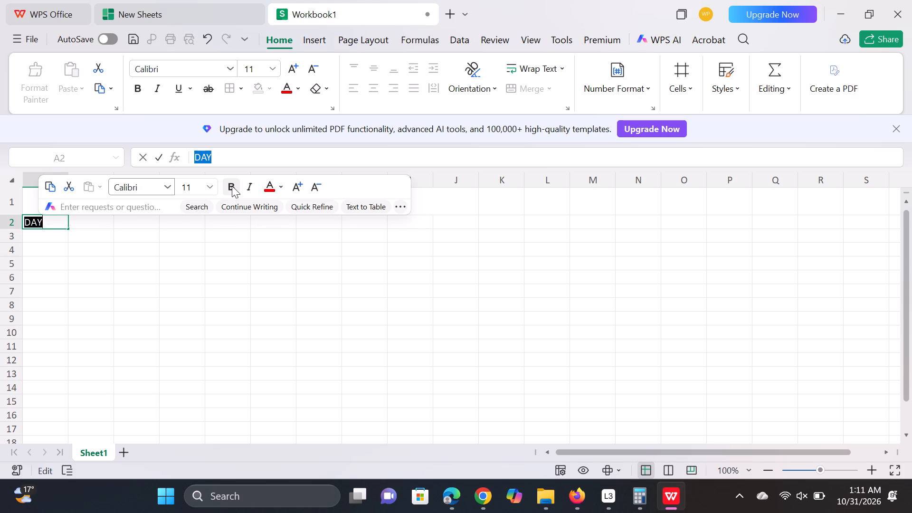
pyautogui.click(232, 186)
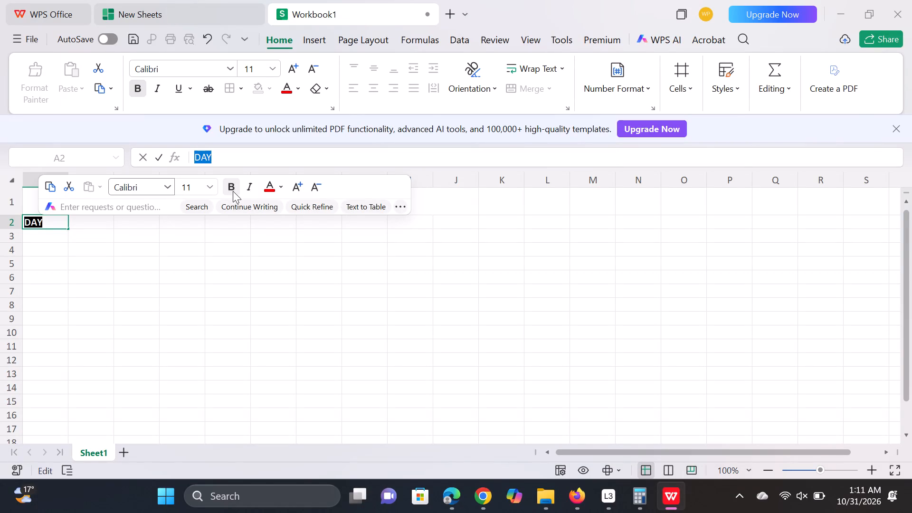
pyautogui.click(251, 188)
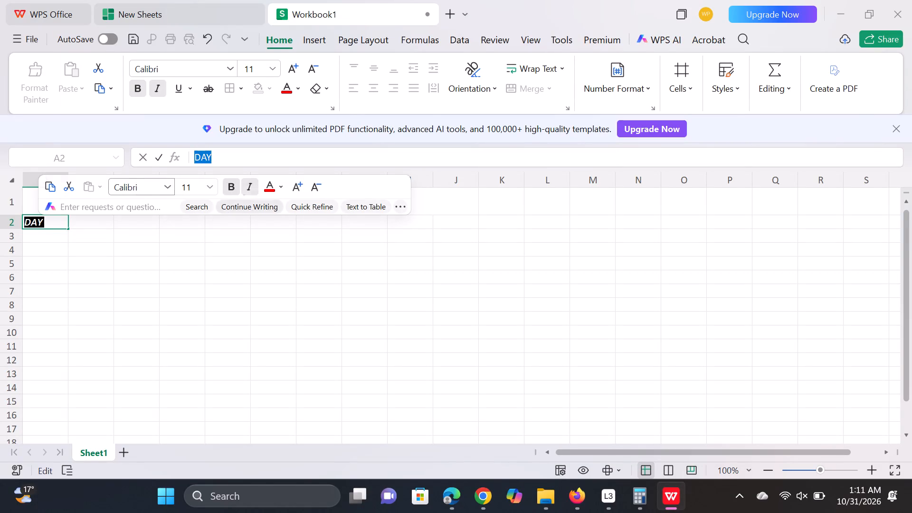
# Enter the header "BREAKFAST" in cell B2 and auto-fit column B's width to it.
pyautogui.click(106, 227)
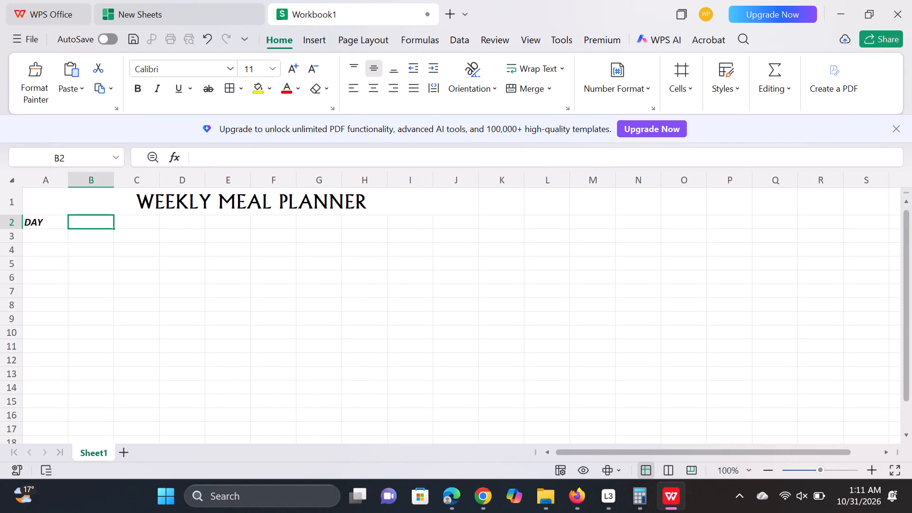
pyautogui.write('BREA')
pyautogui.write('KFAST')
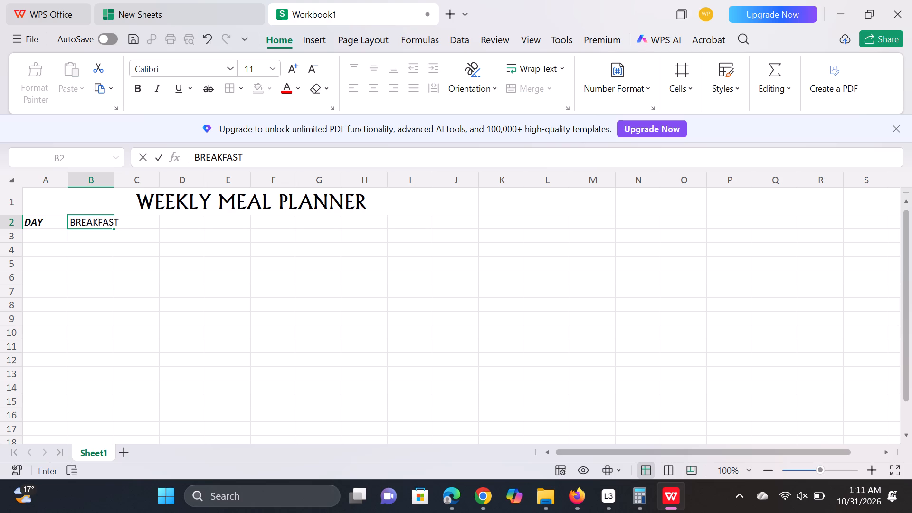
pyautogui.doubleClick(115, 177)
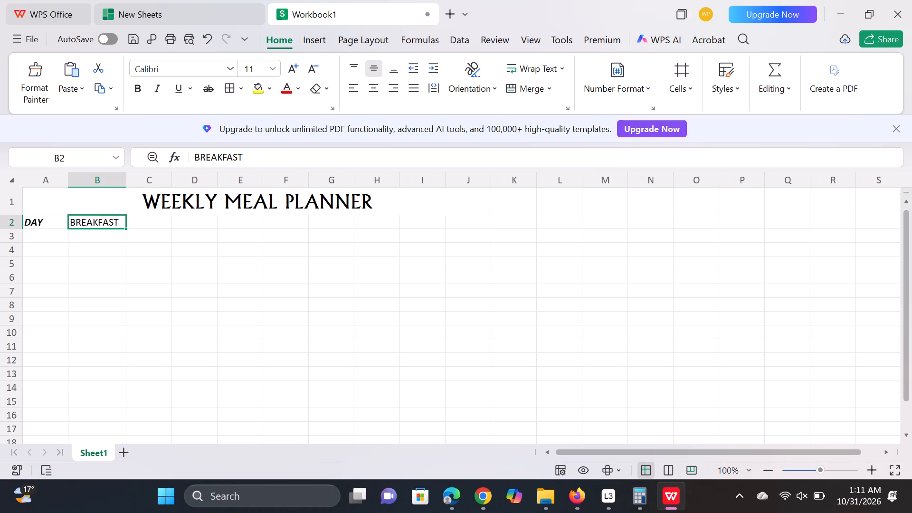
# Make the BREAKFAST header in cell B2 bold and italic.
pyautogui.click(145, 219)
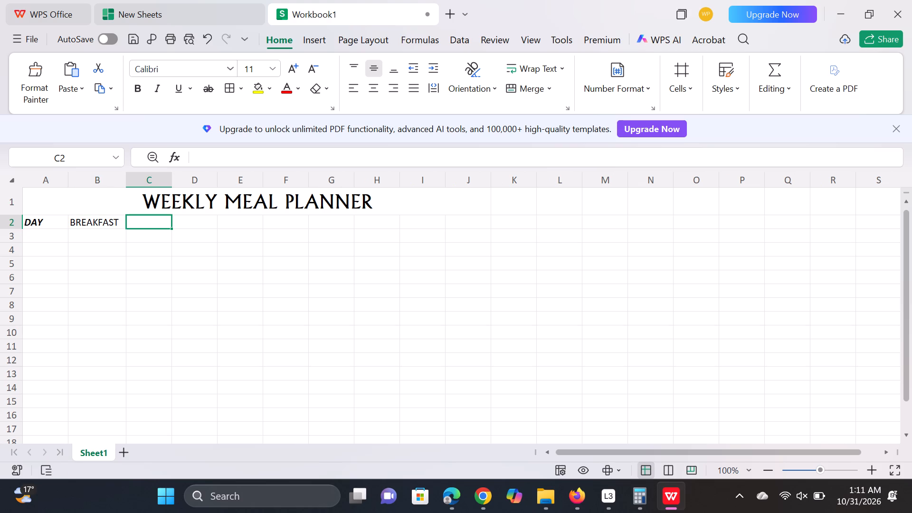
pyautogui.click(112, 222)
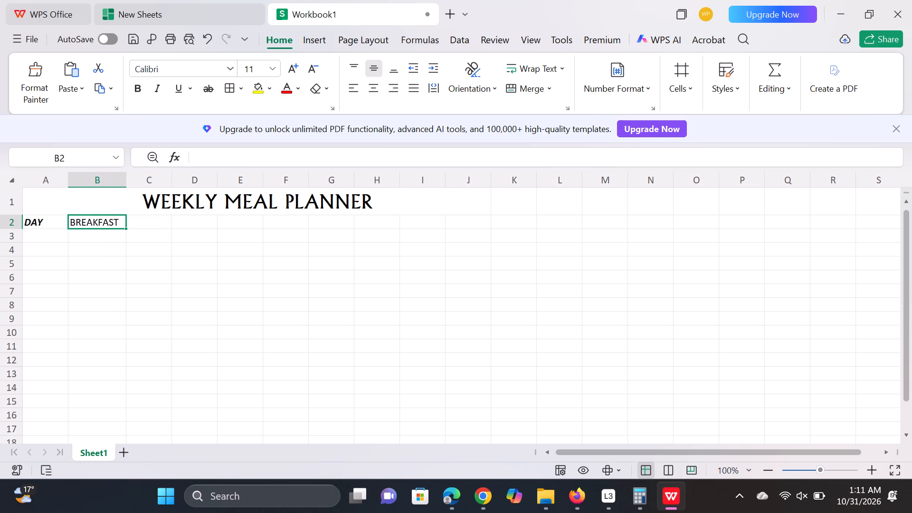
pyautogui.click(139, 87)
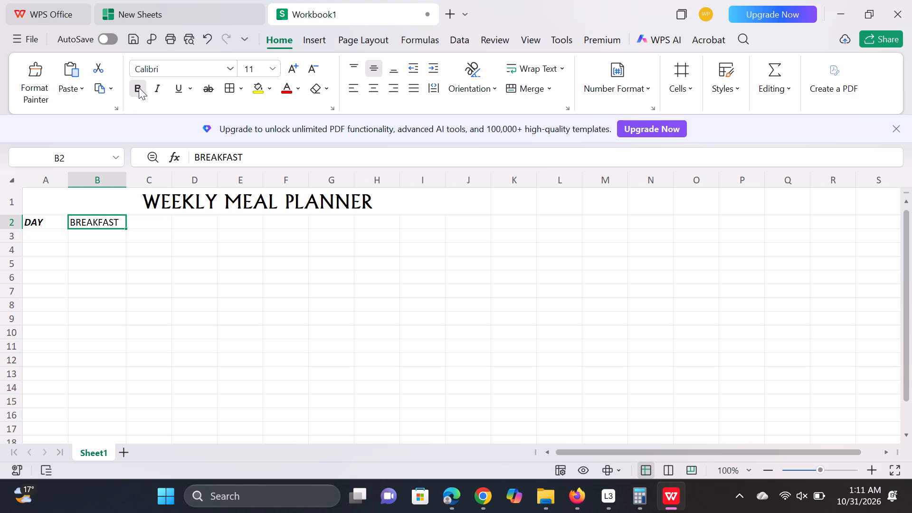
pyautogui.click(158, 87)
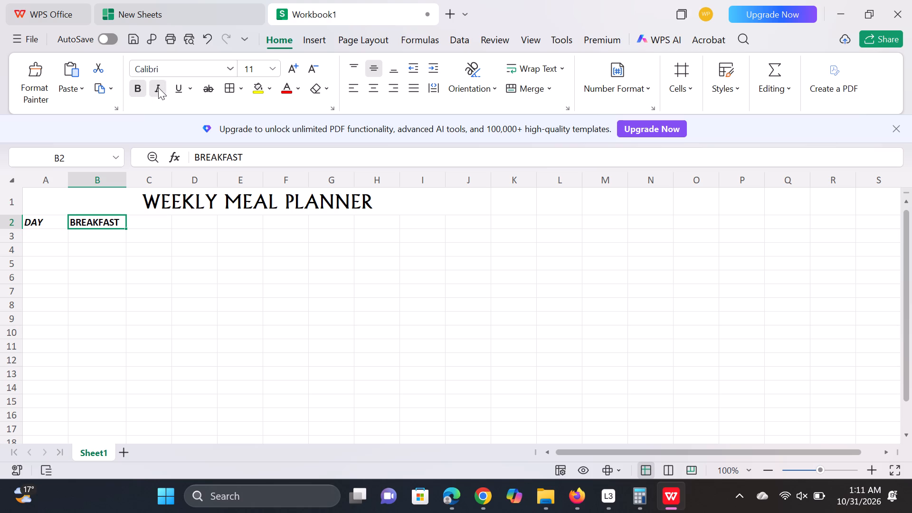
# Enter the header "LUNCH" in cell C2 and make it bold and italic.
pyautogui.click(152, 218)
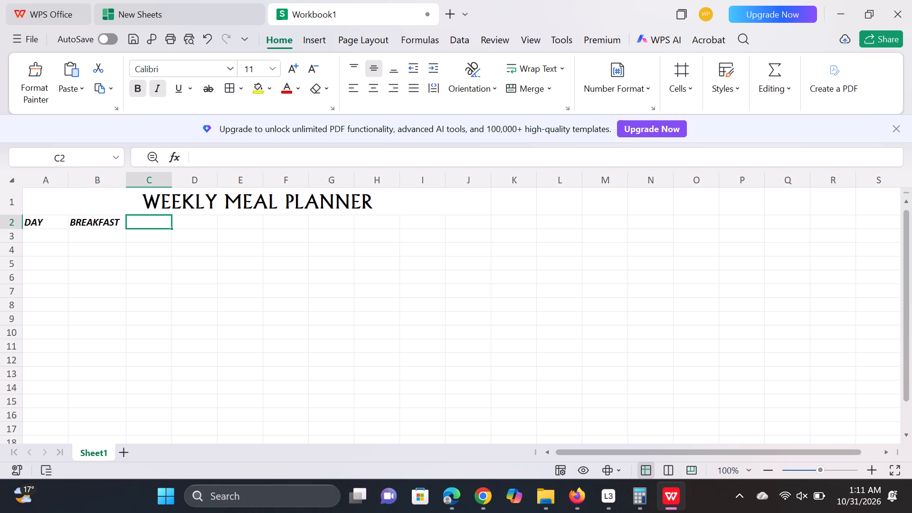
pyautogui.write('LUNCH')
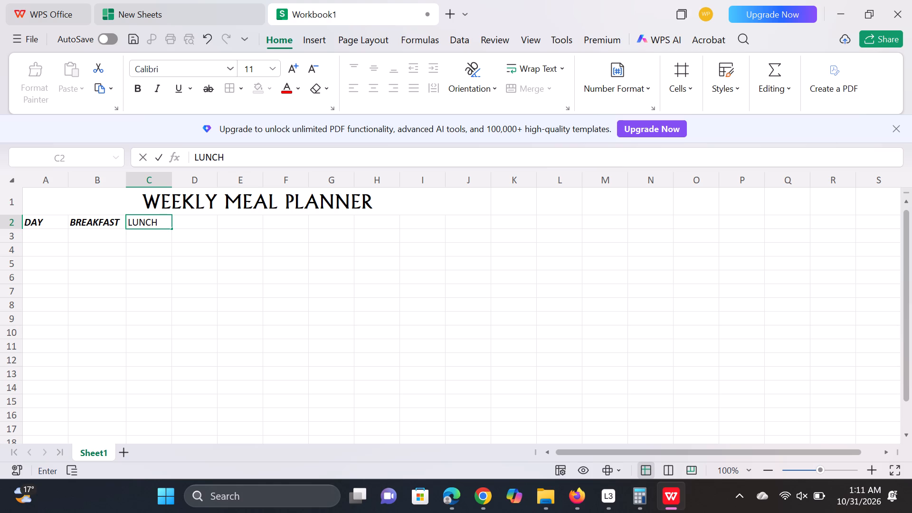
pyautogui.click(160, 224)
pyautogui.moveTo(160, 223); pyautogui.dragTo(127, 226)
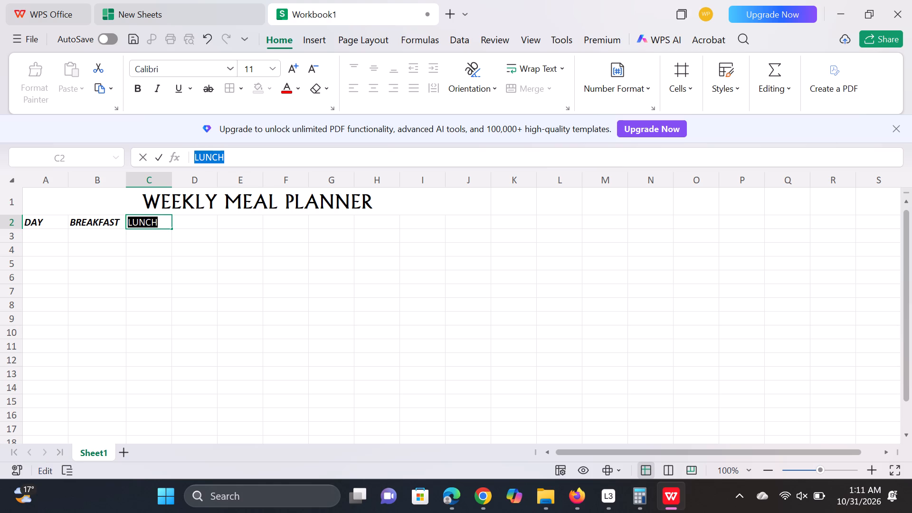
pyautogui.moveTo(127, 226); pyautogui.dragTo(126, 226)
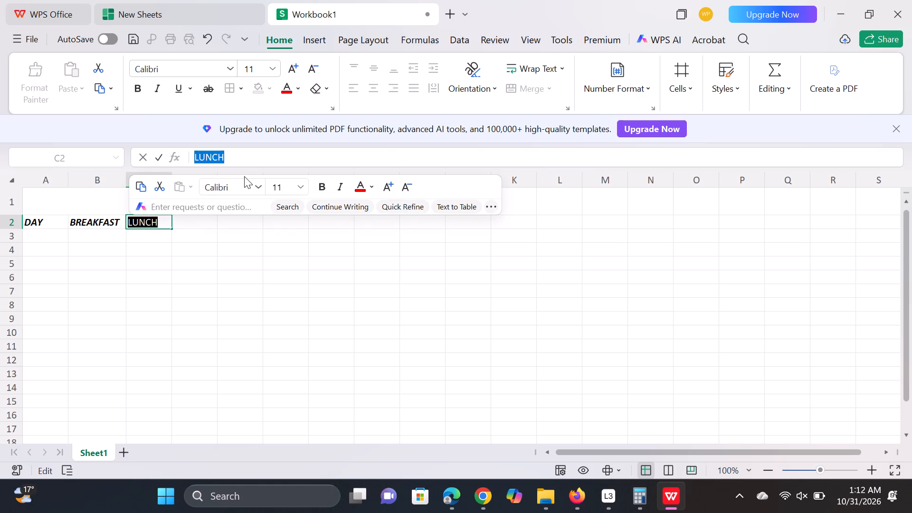
pyautogui.click(324, 187)
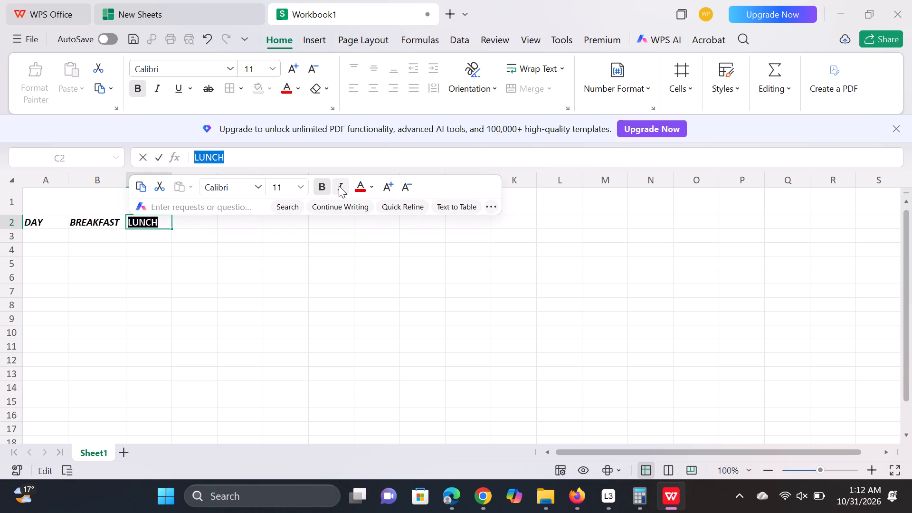
pyautogui.click(340, 185)
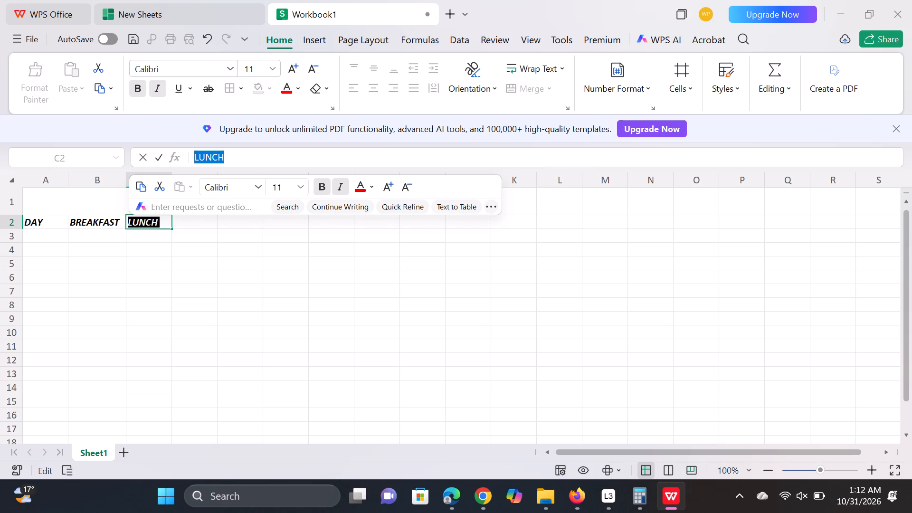
# Enter the header "DINNER" in cell D2 and make it bold and italic.
pyautogui.click(209, 224)
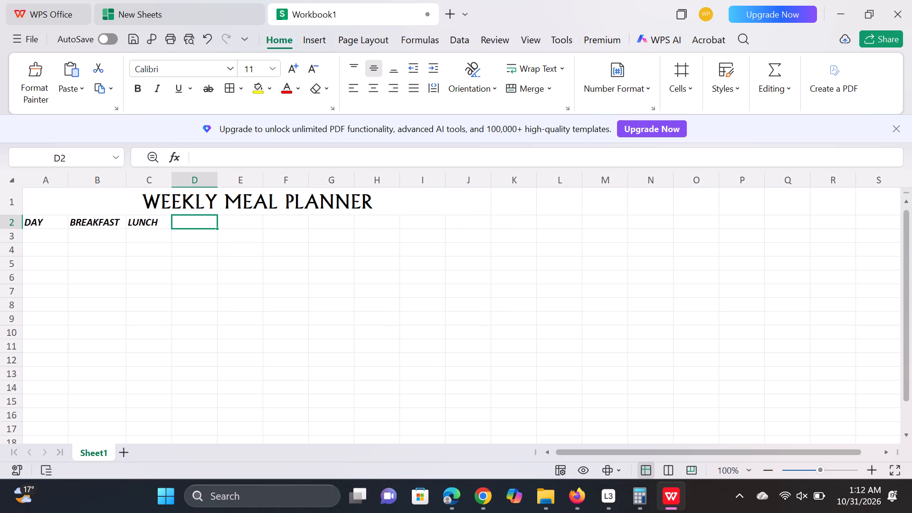
pyautogui.write('DINNER')
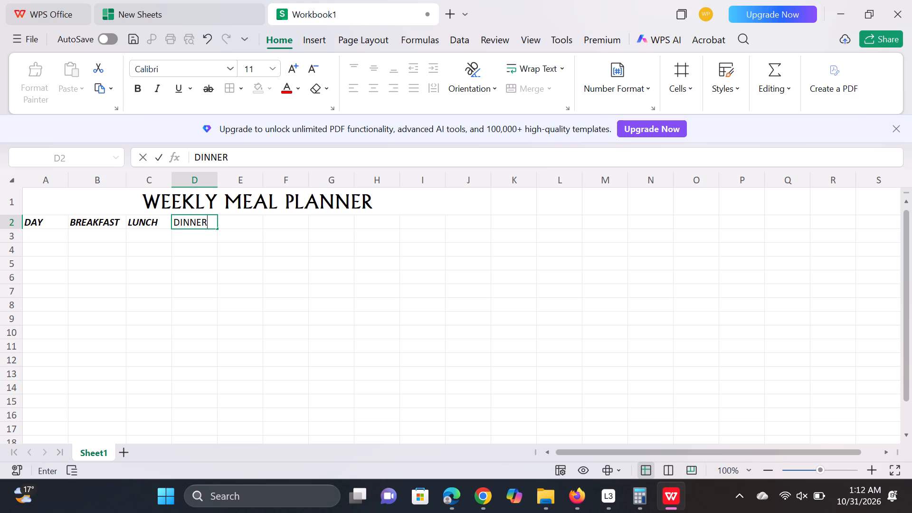
pyautogui.moveTo(208, 220); pyautogui.dragTo(174, 220)
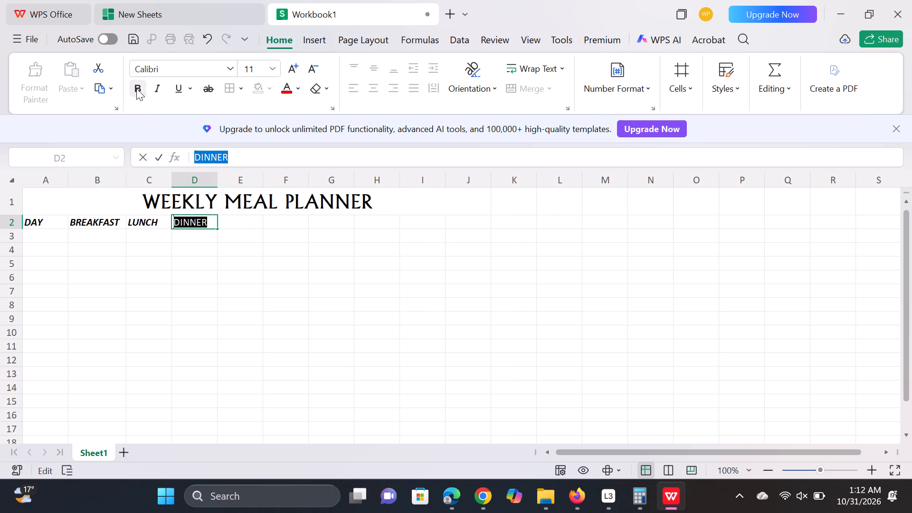
pyautogui.click(136, 89)
pyautogui.click(155, 89)
# Enter the header "SNACKS" in cell E2 and make it bold and italic.
pyautogui.click(238, 221)
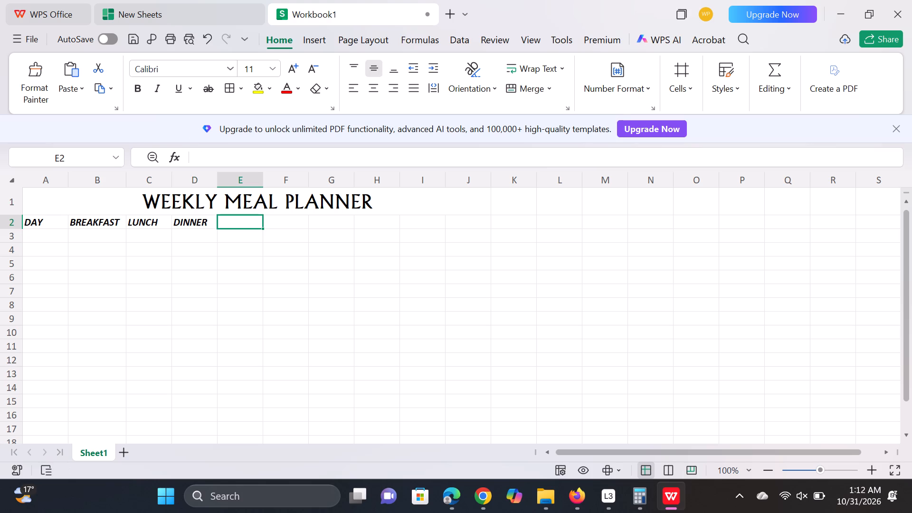
pyautogui.write('SCA')
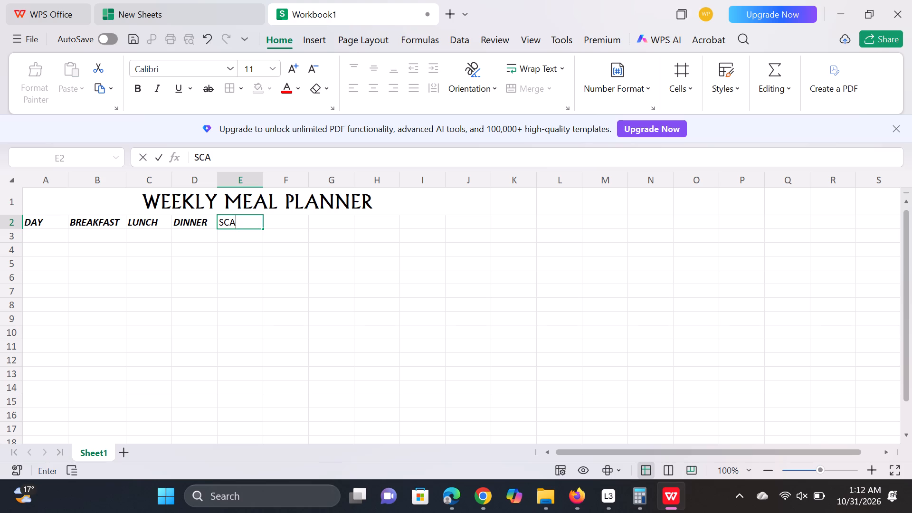
pyautogui.press('BackSpace')
pyautogui.press('BackSpace')
pyautogui.press('BackSpace')
pyautogui.press('s')
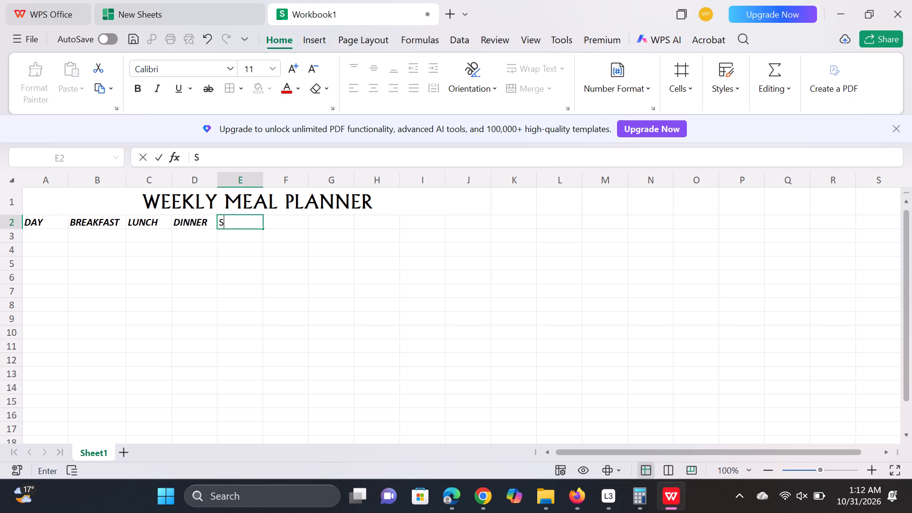
pyautogui.press('n')
pyautogui.press('a')
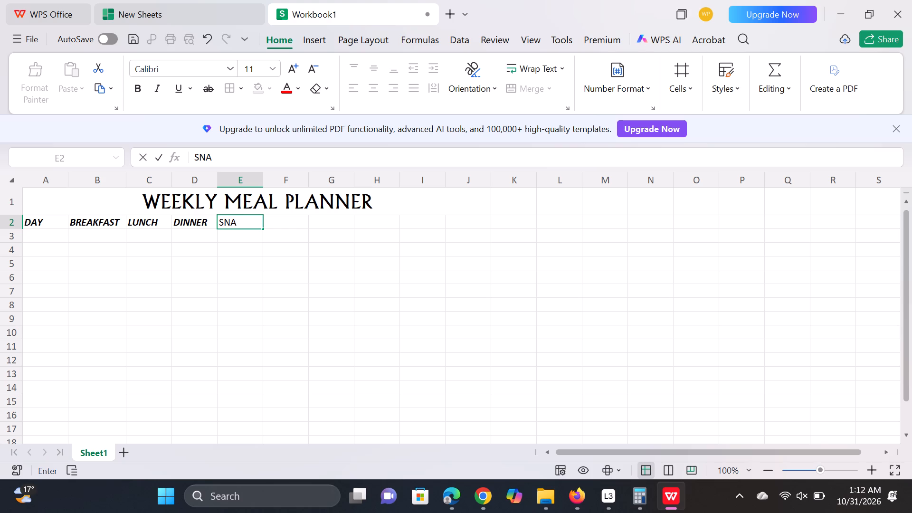
pyautogui.press('c')
pyautogui.press('k')
pyautogui.press('s')
pyautogui.doubleClick(253, 222)
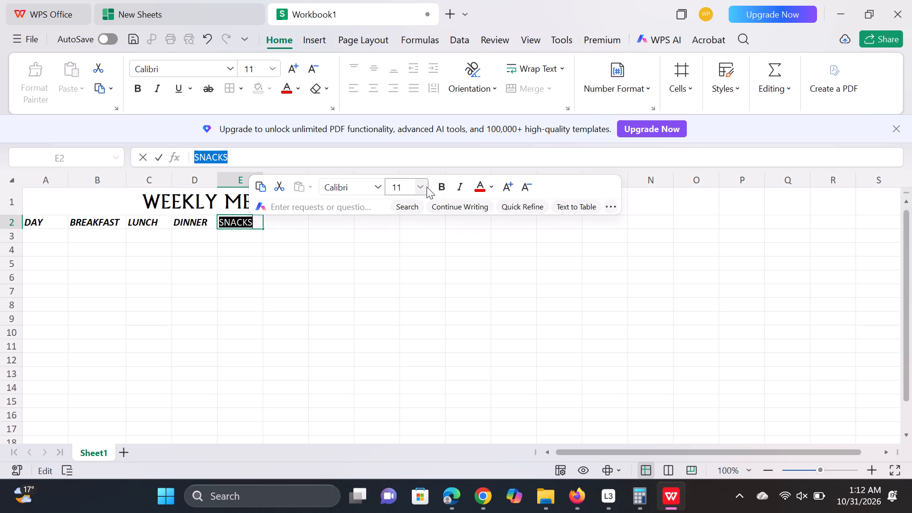
pyautogui.click(441, 182)
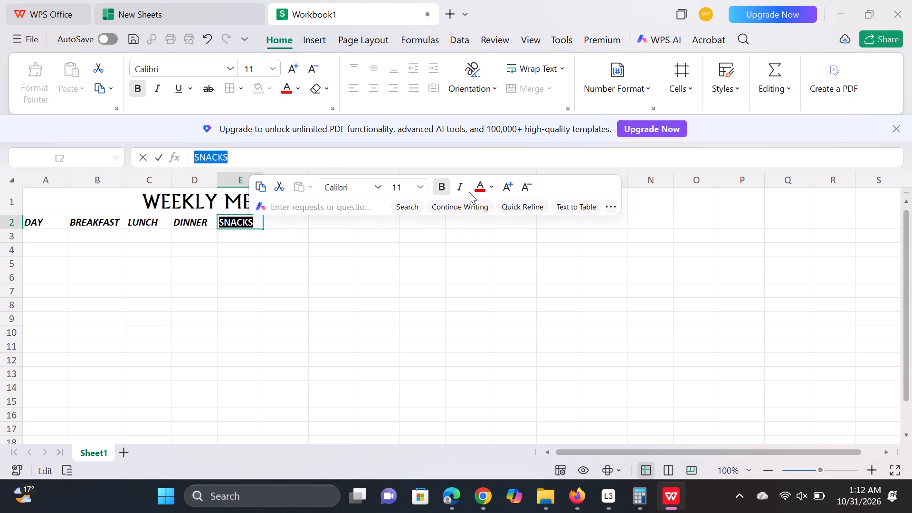
pyautogui.click(463, 190)
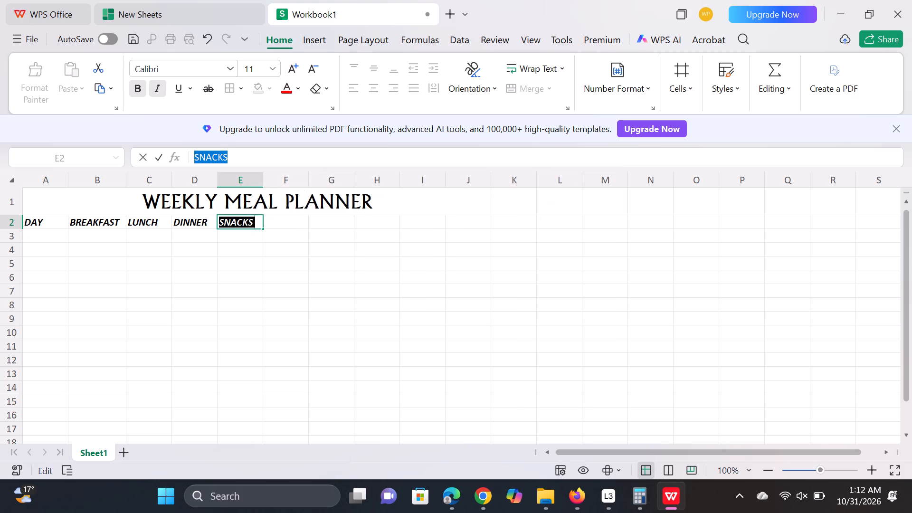
# Enter the header "NP. OF PEOPLE" in cell F2 and widen column F to fit the text.
pyautogui.click(294, 227)
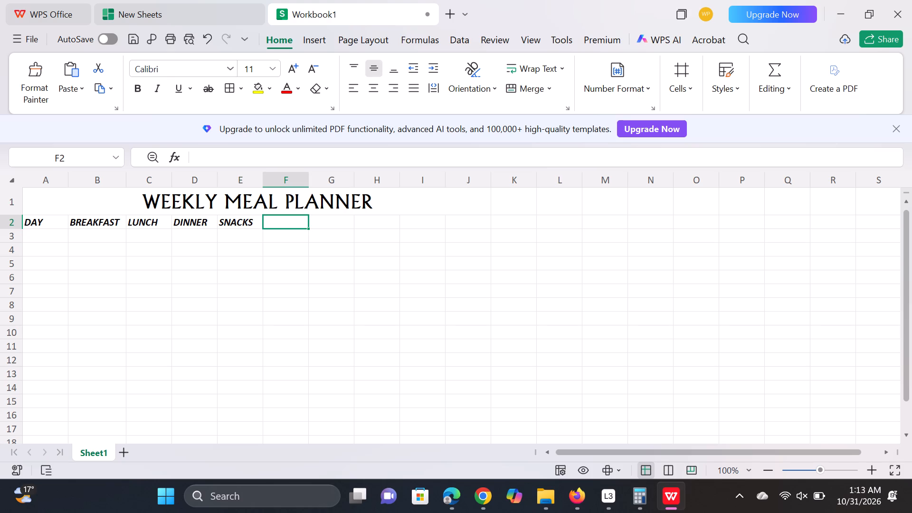
pyautogui.click(52, 242)
pyautogui.click(289, 227)
pyautogui.write('NP')
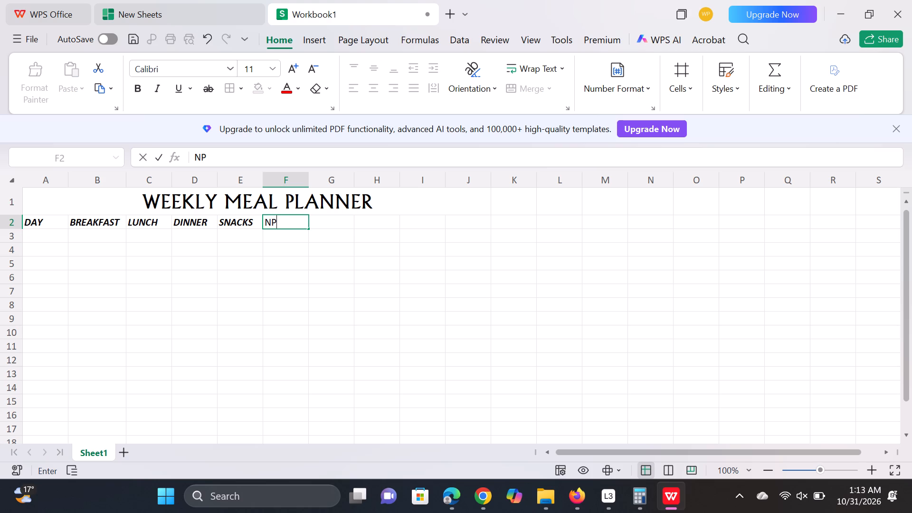
pyautogui.press('.')
pyautogui.press('space')
pyautogui.write('OF')
pyautogui.press('space')
pyautogui.write('PEO')
pyautogui.write('PL')
pyautogui.press('e')
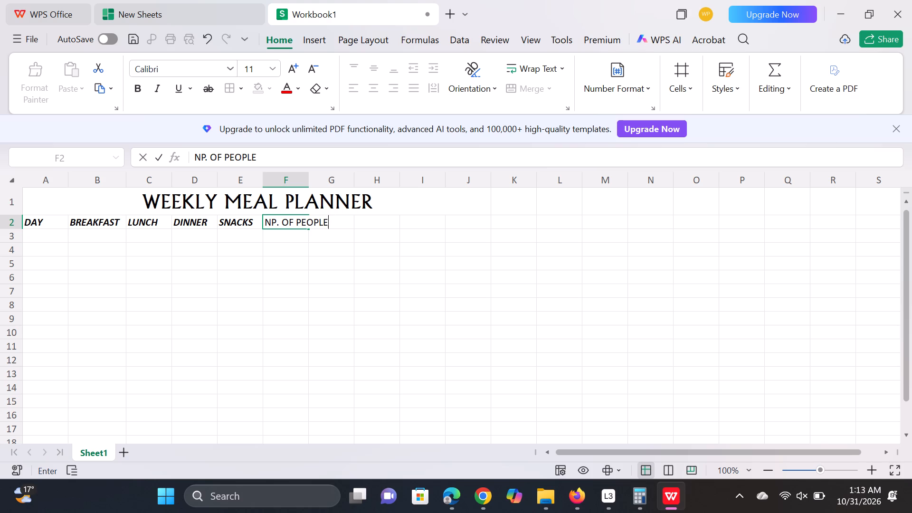
pyautogui.click(308, 181)
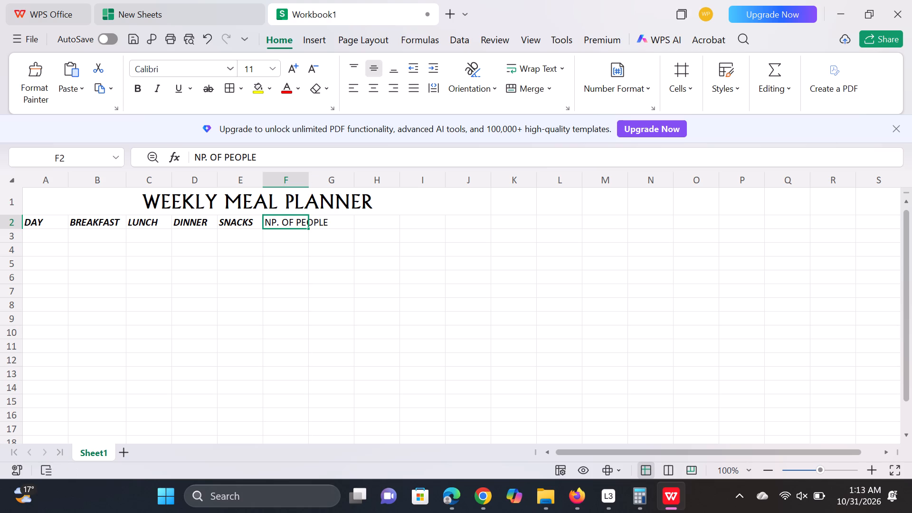
pyautogui.moveTo(310, 178); pyautogui.dragTo(336, 184)
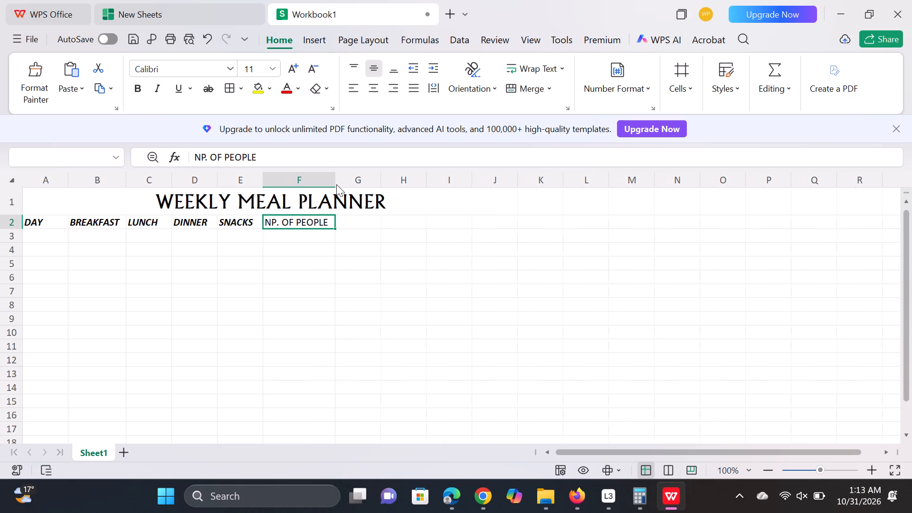
# Make the whole header text in cell F2 bold and italic.
pyautogui.click(328, 220)
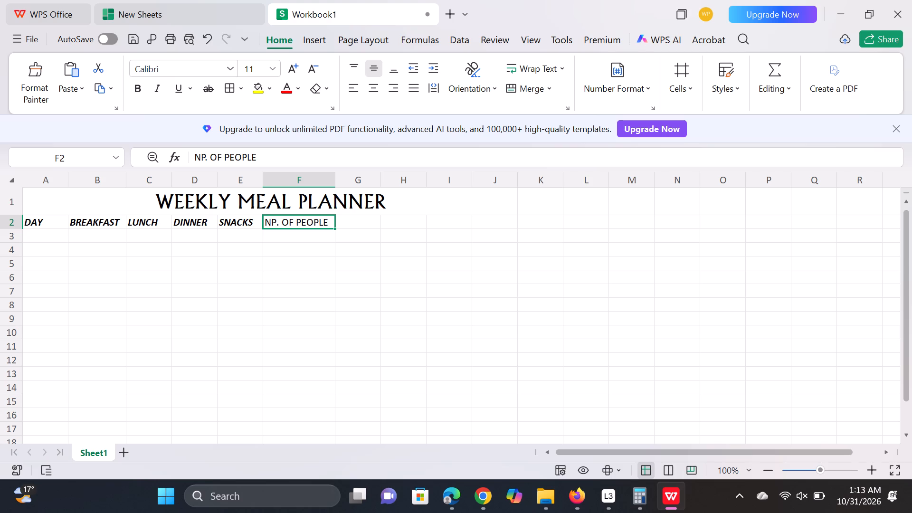
pyautogui.doubleClick(328, 220)
pyautogui.tripleClick(328, 220)
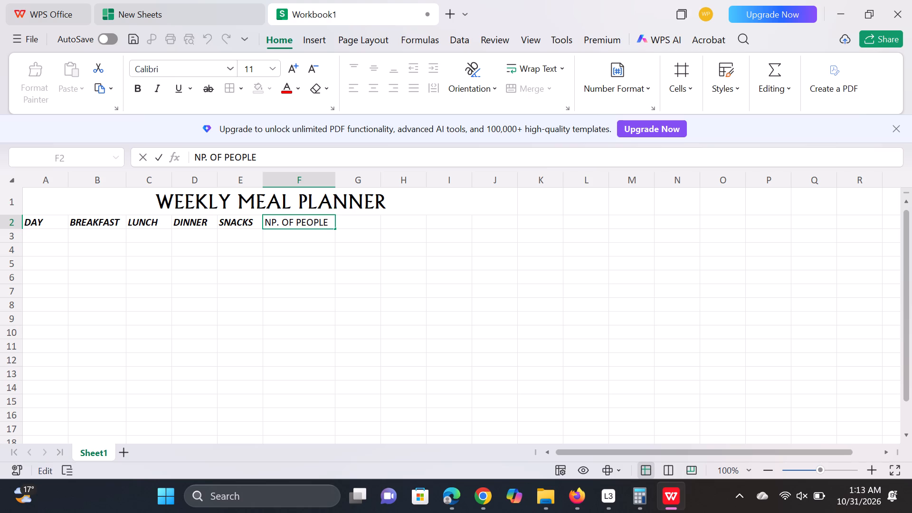
pyautogui.doubleClick(328, 220)
pyautogui.moveTo(328, 220); pyautogui.dragTo(321, 222)
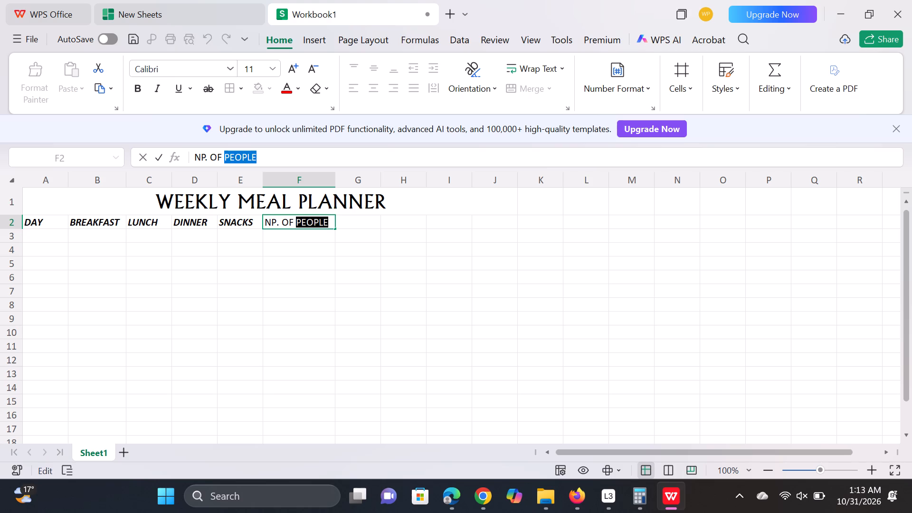
pyautogui.moveTo(321, 222); pyautogui.dragTo(268, 229)
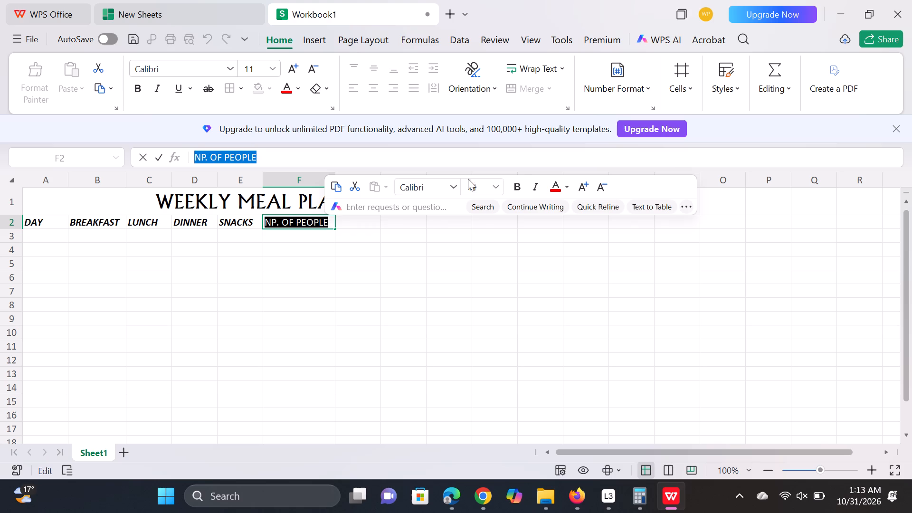
pyautogui.click(522, 185)
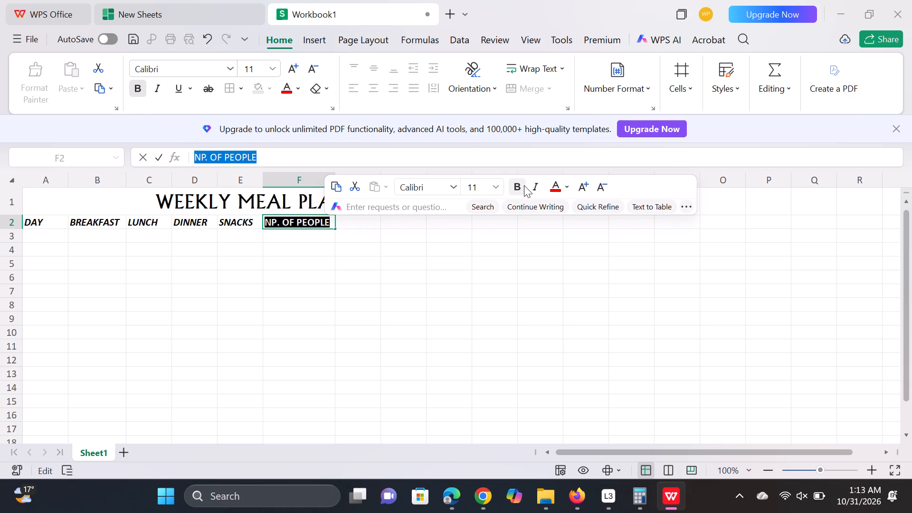
pyautogui.click(539, 188)
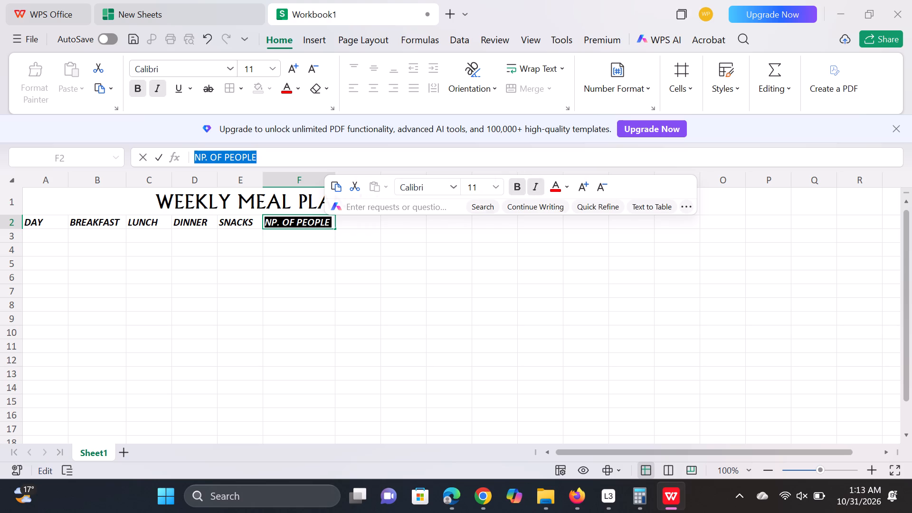
# Correct the header in cell F2 to read "NO. OF PEOPLE".
pyautogui.click(275, 222)
pyautogui.press('BackSpace')
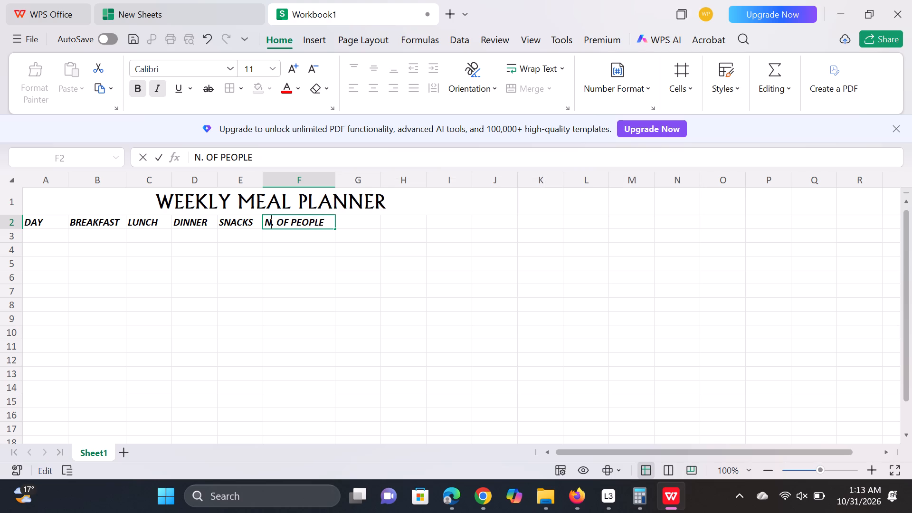
pyautogui.press('o')
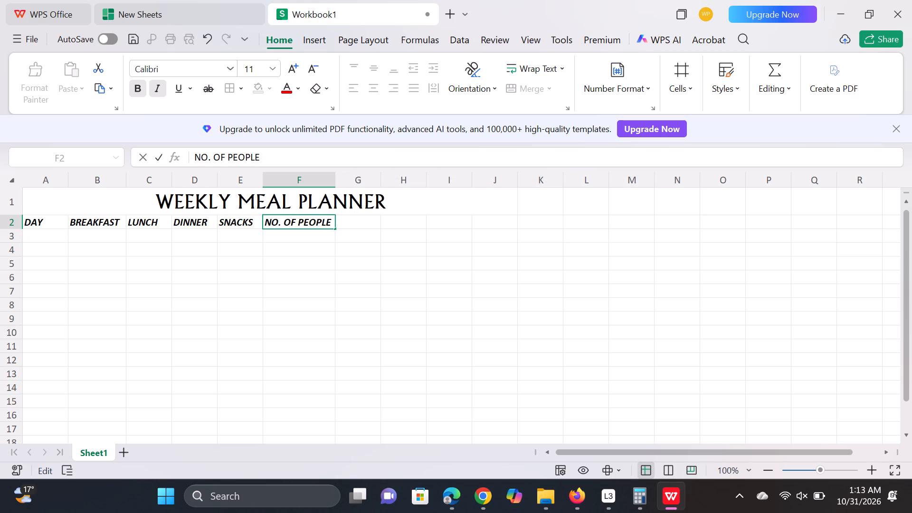
# Enter "MON" in cell A3 and fill the weekday series down through "SUN" in cell A9.
pyautogui.click(54, 234)
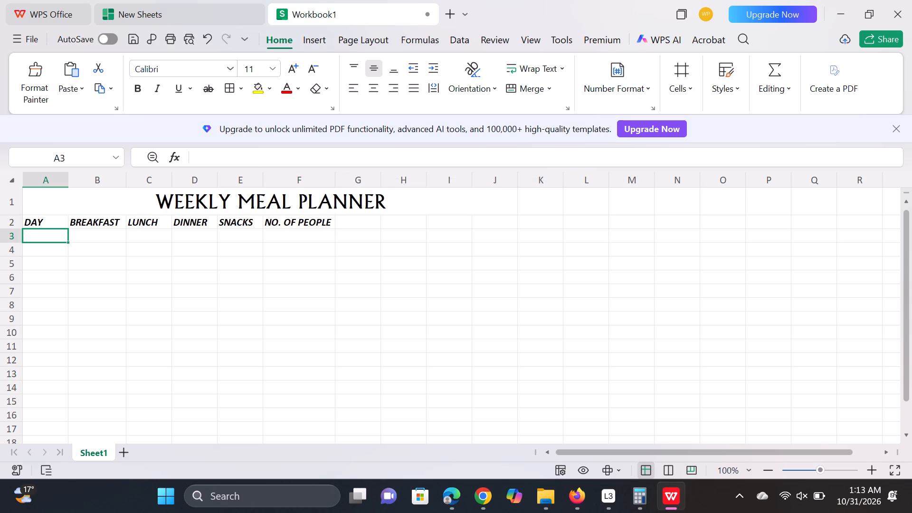
pyautogui.write('MON')
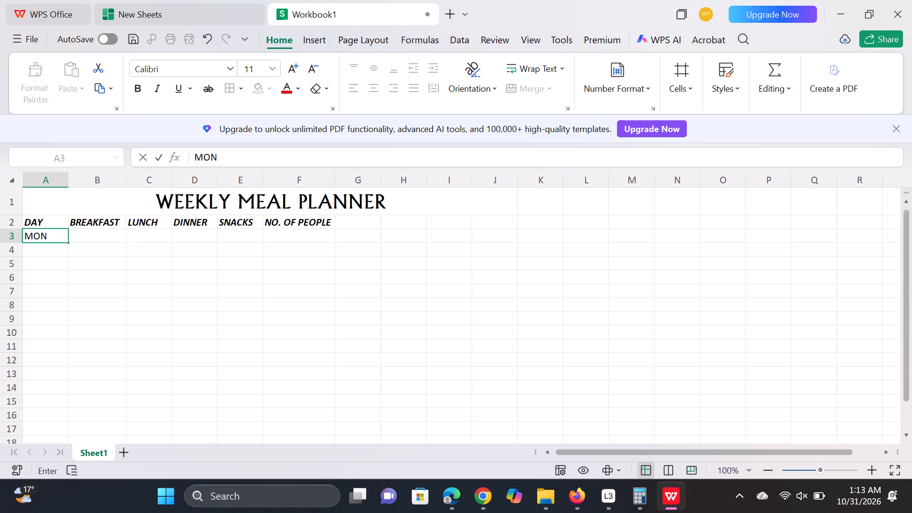
pyautogui.moveTo(68, 244); pyautogui.dragTo(70, 300)
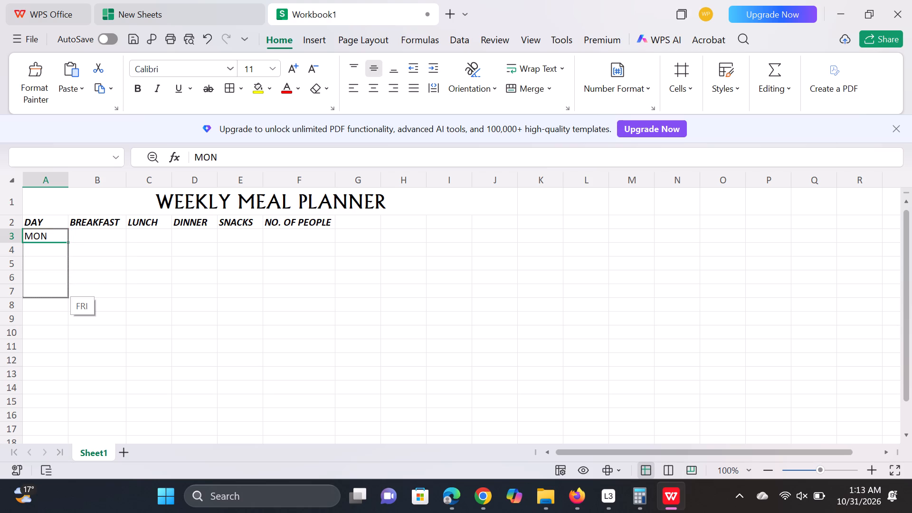
pyautogui.moveTo(70, 300); pyautogui.dragTo(73, 320)
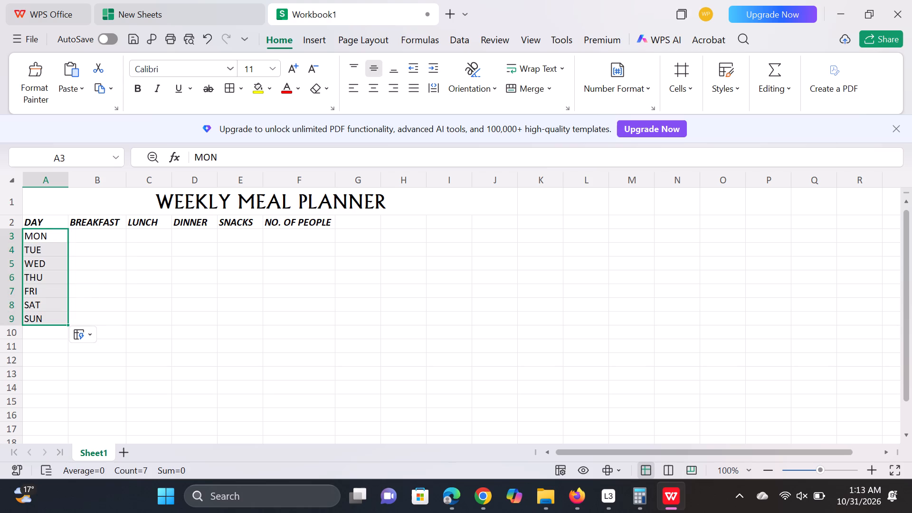
pyautogui.click(98, 237)
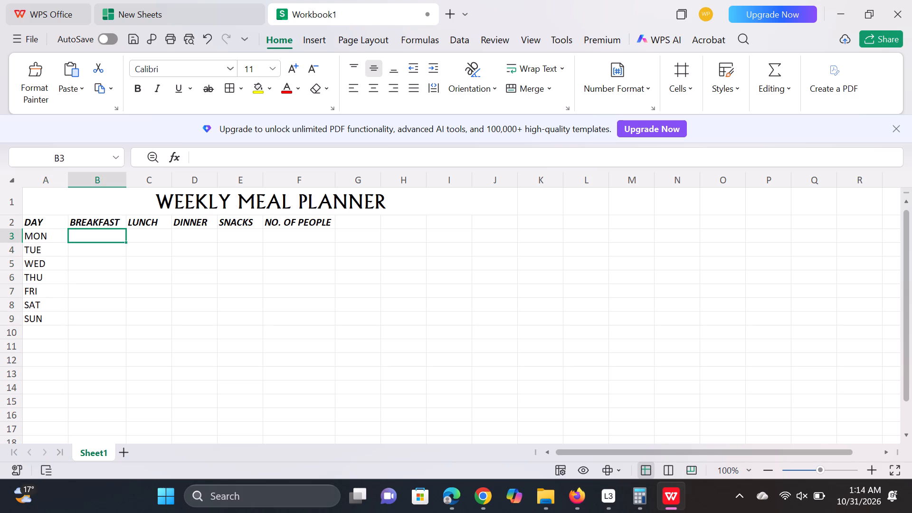
# Widen the BREAKFAST, LUNCH, DINNER and SNACKS columns (B to E) to roughly three times their width.
pyautogui.moveTo(125, 179); pyautogui.dragTo(150, 178)
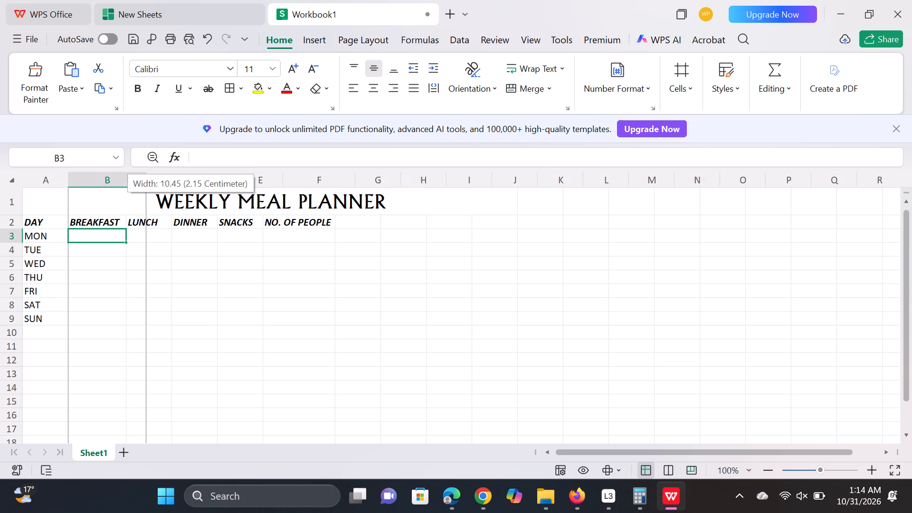
pyautogui.moveTo(150, 178); pyautogui.dragTo(218, 180)
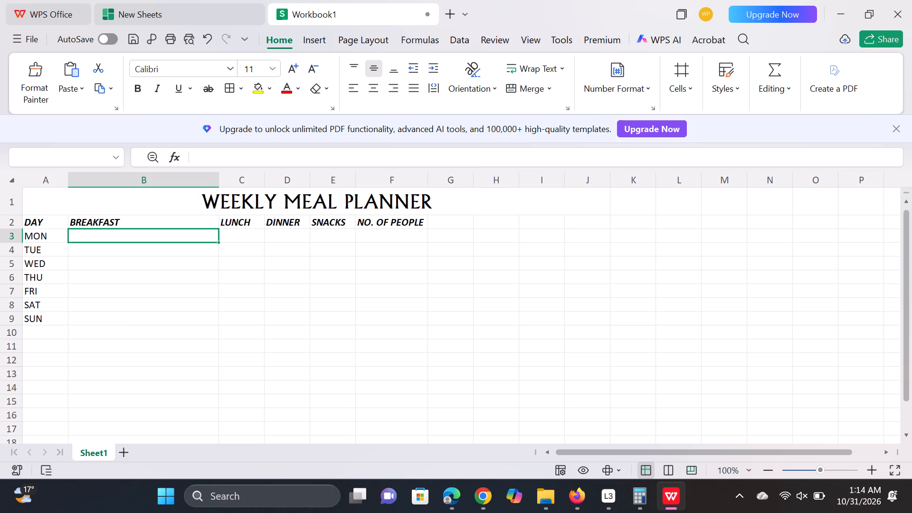
pyautogui.moveTo(265, 180); pyautogui.dragTo(370, 167)
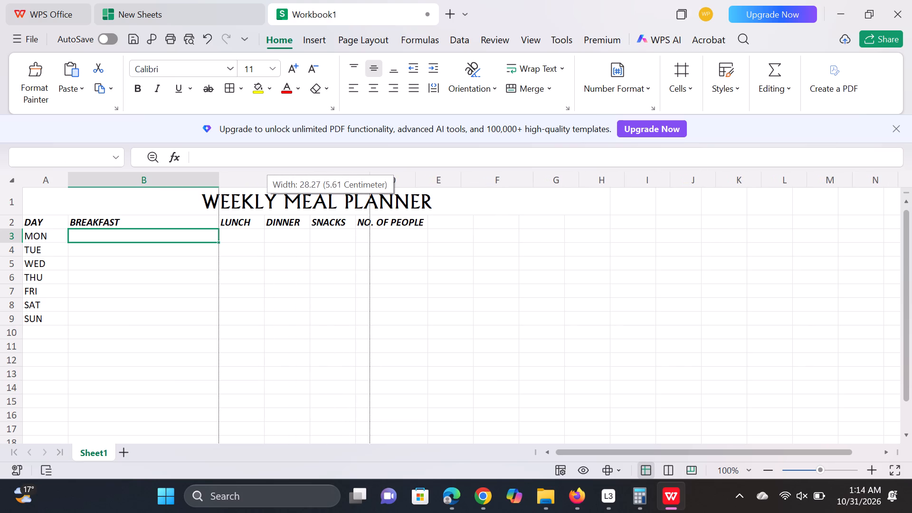
pyautogui.moveTo(370, 167); pyautogui.dragTo(360, 166)
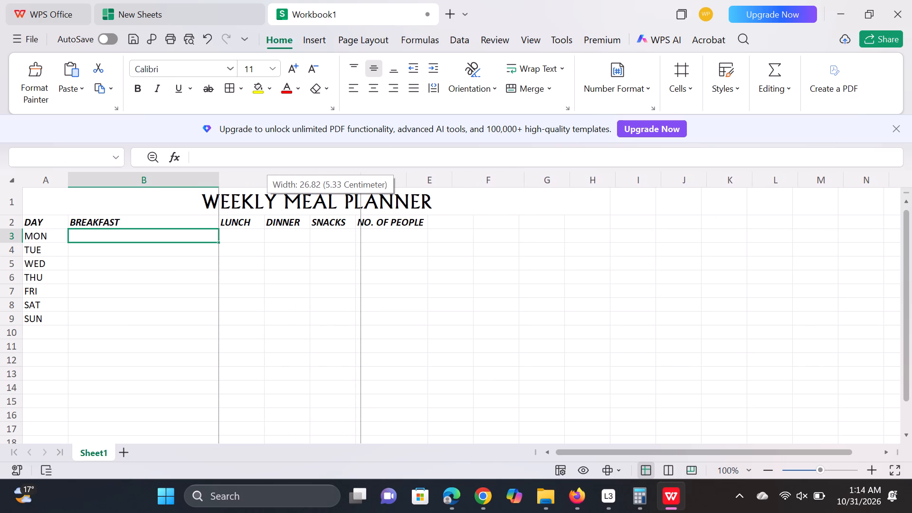
pyautogui.moveTo(360, 166); pyautogui.dragTo(356, 166)
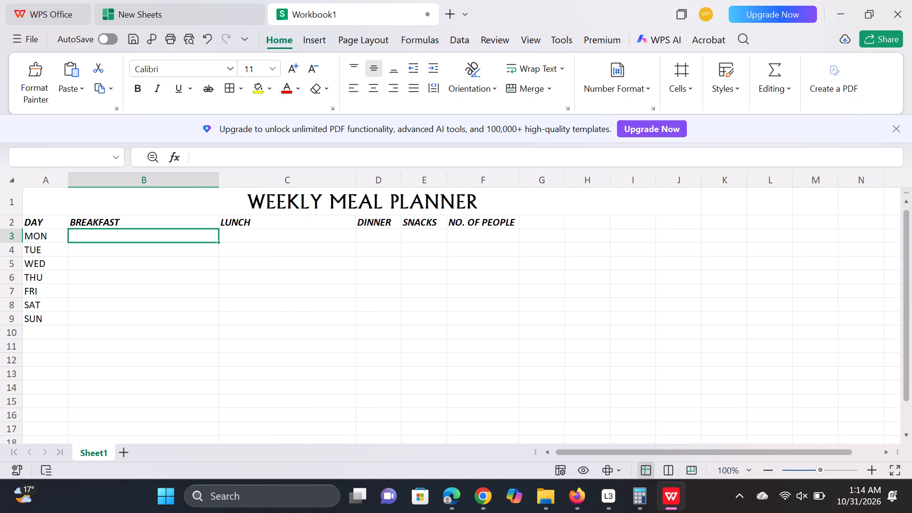
pyautogui.moveTo(400, 179); pyautogui.dragTo(467, 187)
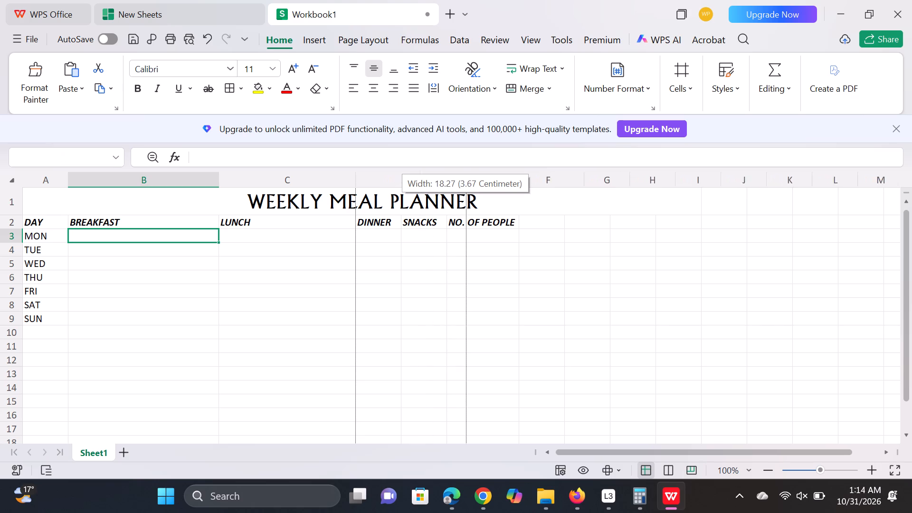
pyautogui.moveTo(467, 187); pyautogui.dragTo(518, 188)
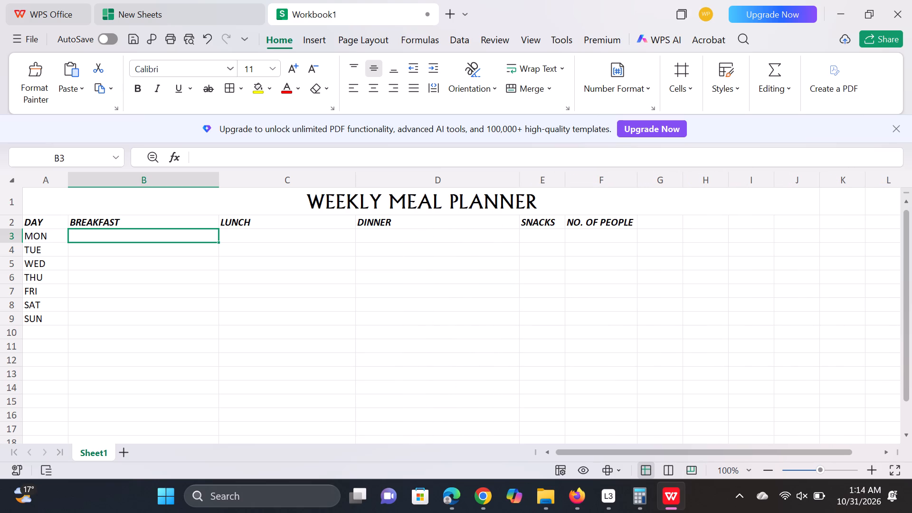
pyautogui.moveTo(564, 180); pyautogui.dragTo(623, 180)
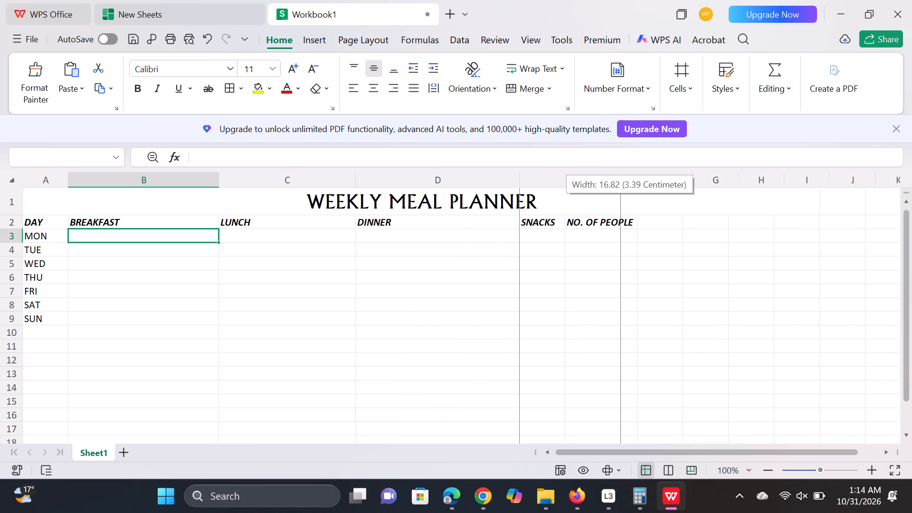
pyautogui.moveTo(623, 180); pyautogui.dragTo(637, 180)
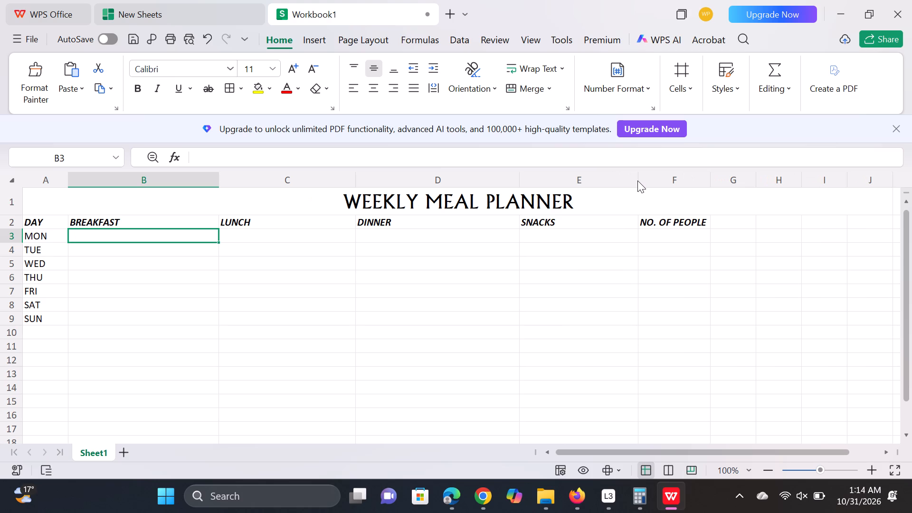
# Increase the height of header row 2 to about double.
pyautogui.doubleClick(703, 221)
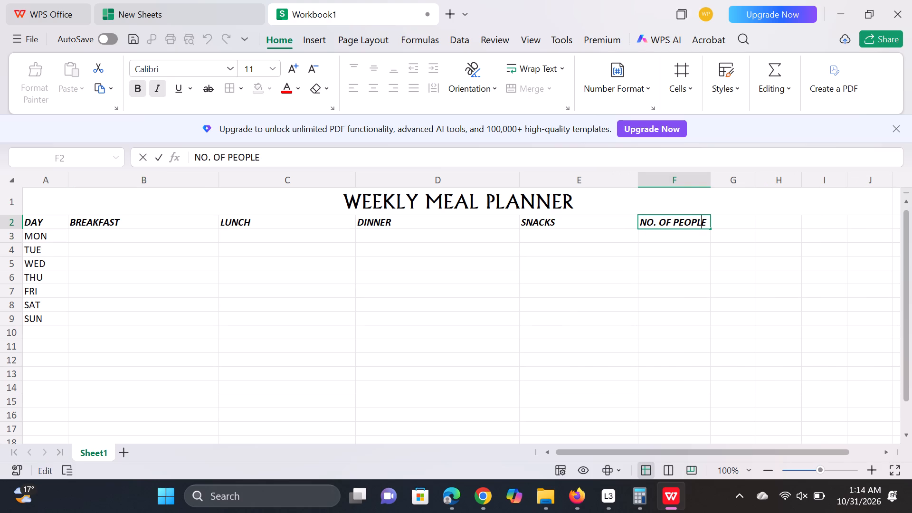
pyautogui.click(24, 222)
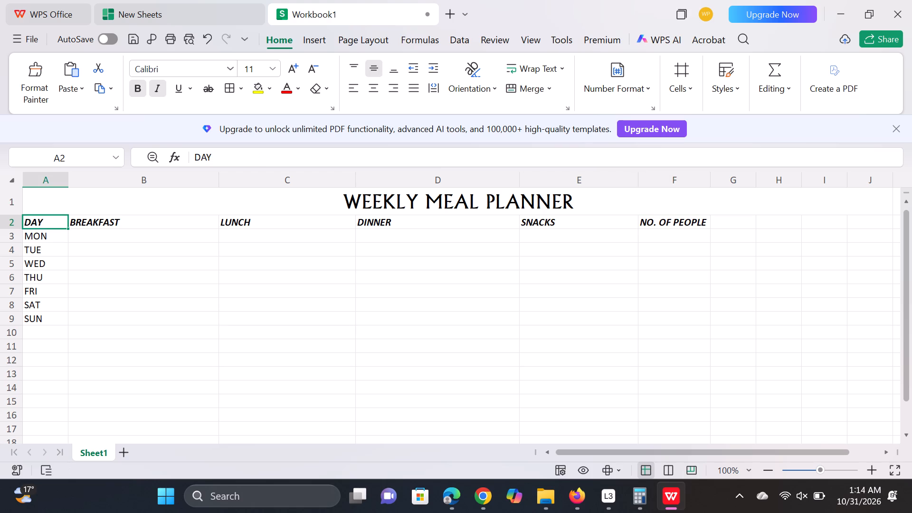
pyautogui.click(15, 220)
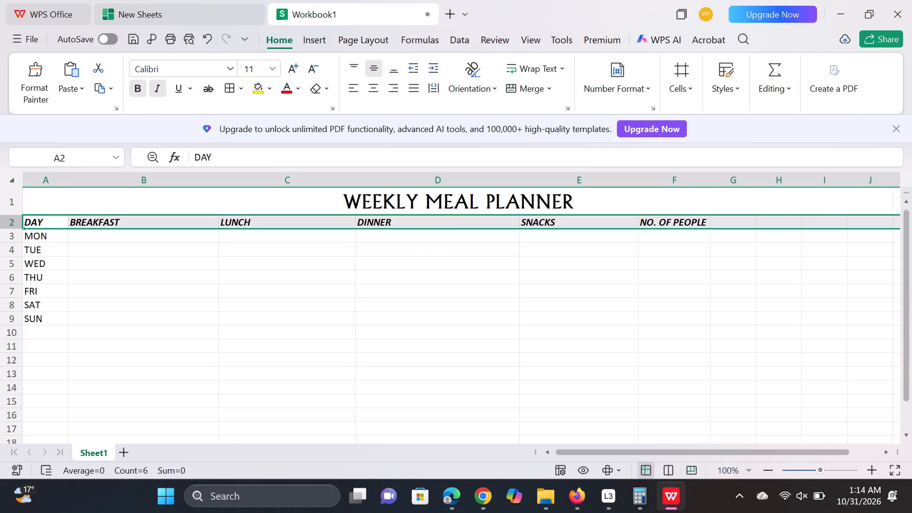
pyautogui.moveTo(21, 227); pyautogui.dragTo(22, 238)
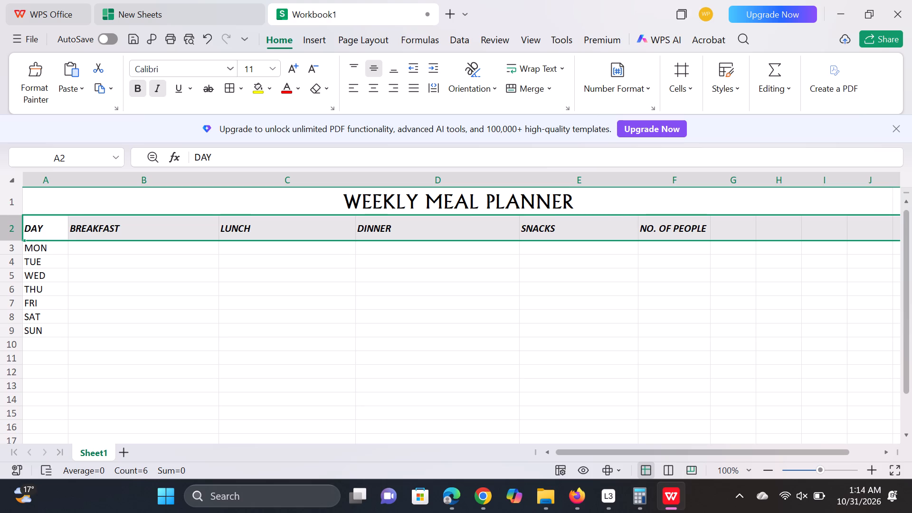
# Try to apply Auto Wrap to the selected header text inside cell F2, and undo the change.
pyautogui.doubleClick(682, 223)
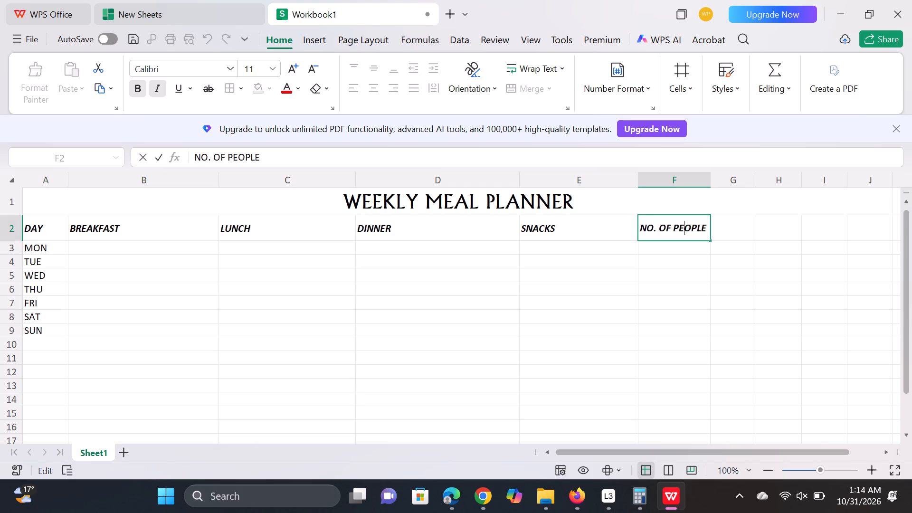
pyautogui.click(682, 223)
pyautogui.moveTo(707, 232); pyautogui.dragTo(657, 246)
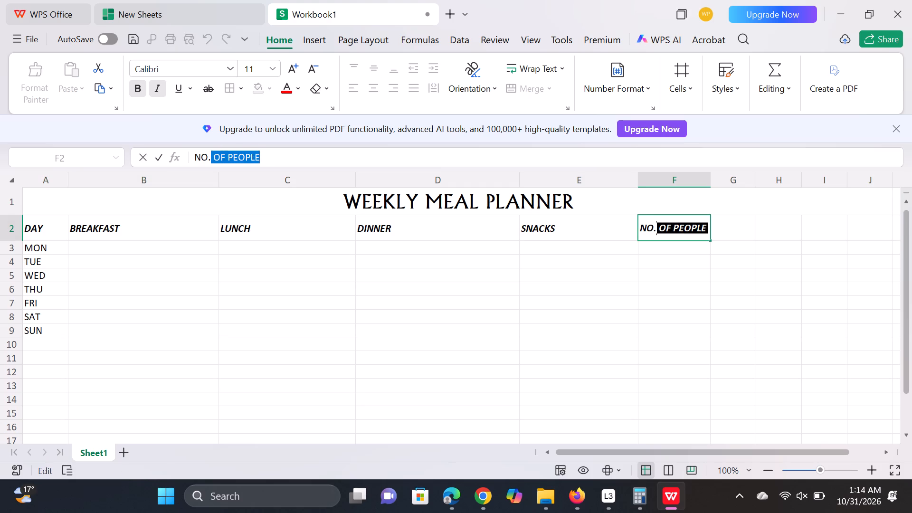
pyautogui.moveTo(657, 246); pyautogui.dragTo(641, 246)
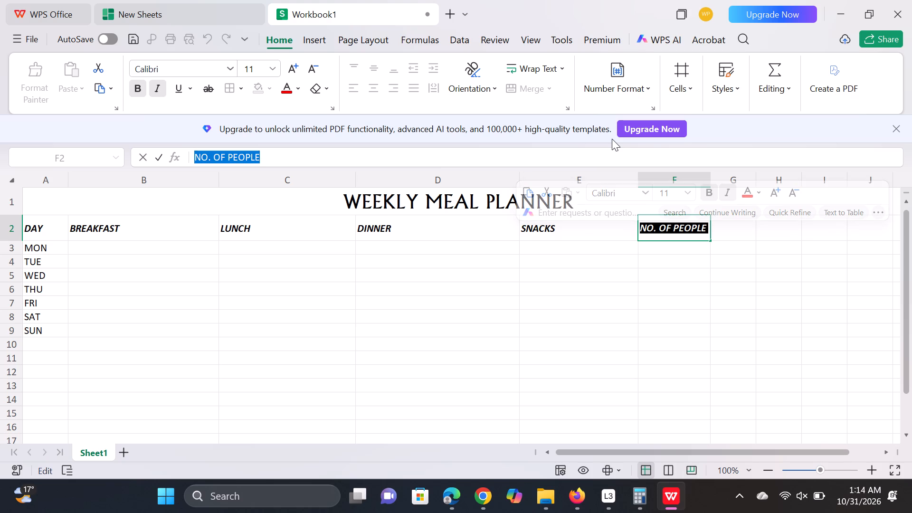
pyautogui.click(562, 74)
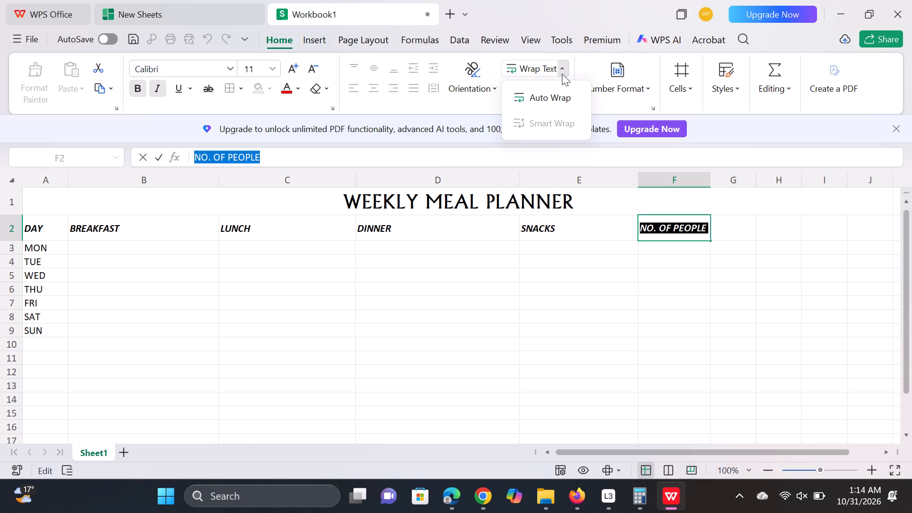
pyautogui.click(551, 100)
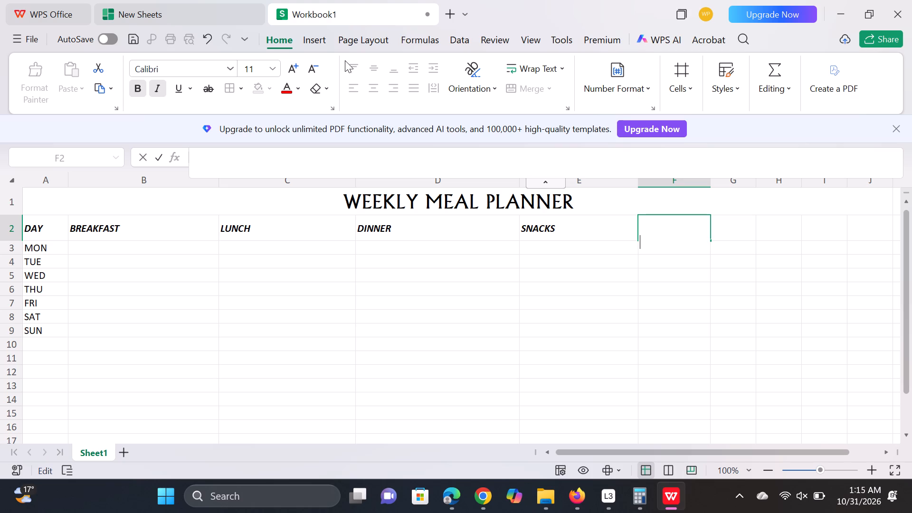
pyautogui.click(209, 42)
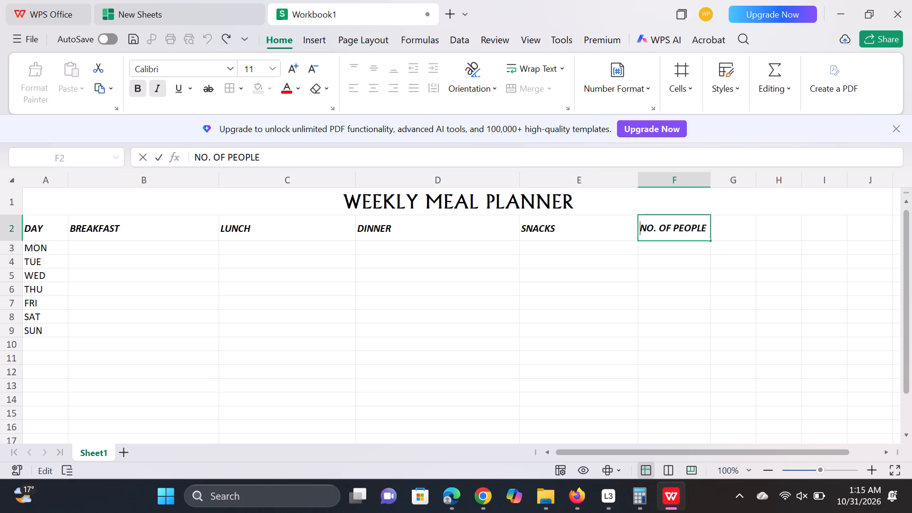
# Apply Smart Wrap to the "NO. OF PEOPLE" header cell F2 and keep the result.
pyautogui.moveTo(726, 228); pyautogui.dragTo(699, 237)
pyautogui.click(699, 237)
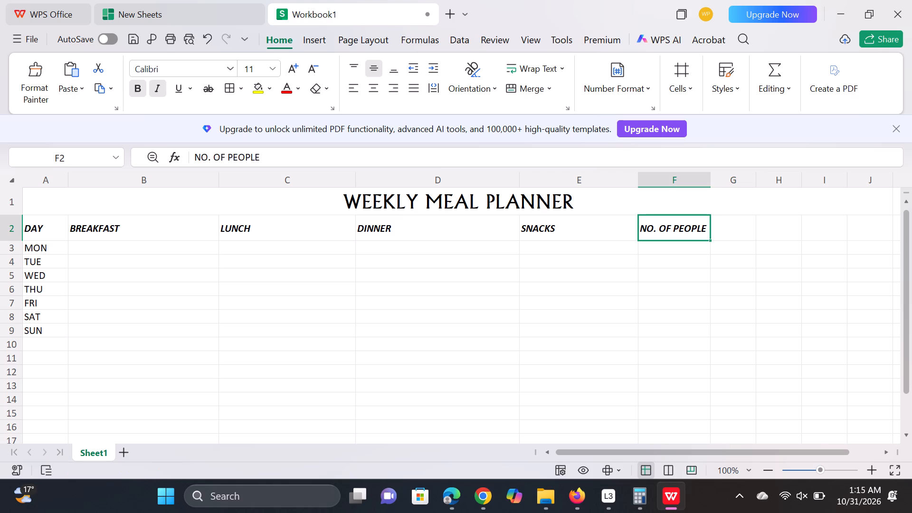
pyautogui.click(559, 70)
pyautogui.click(547, 119)
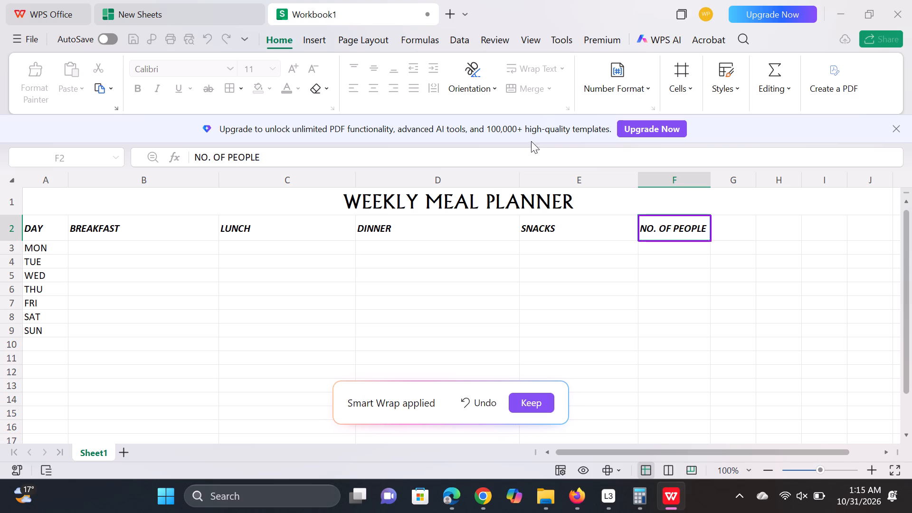
pyautogui.click(525, 401)
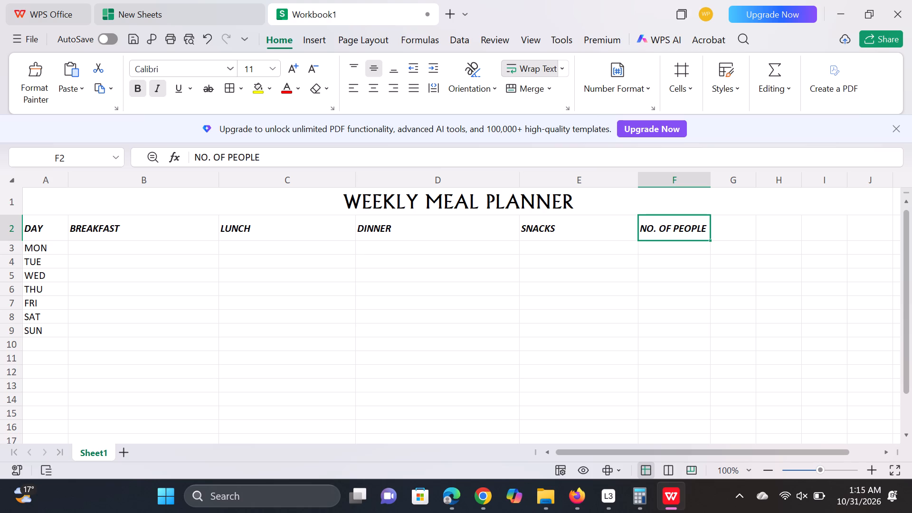
# Narrow column F until the "NO. OF PEOPLE" header wraps onto two lines and the column just fits it.
pyautogui.moveTo(711, 186); pyautogui.dragTo(691, 186)
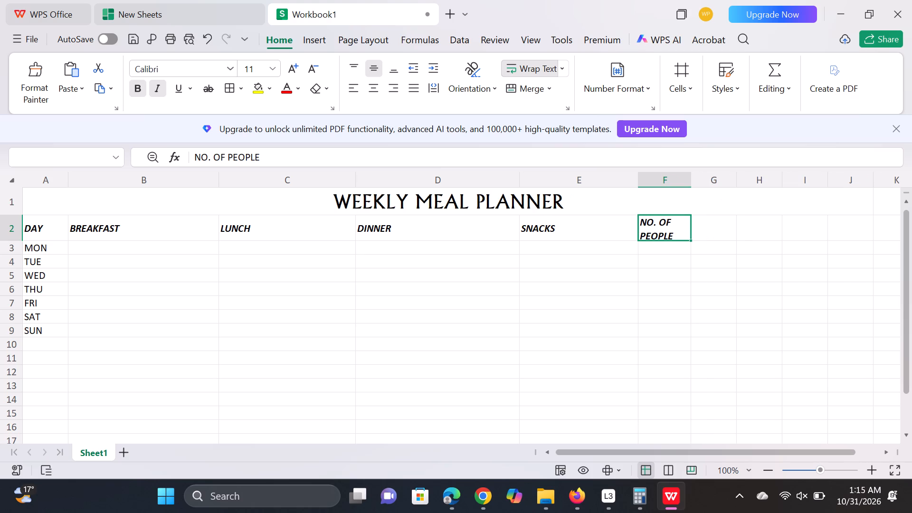
pyautogui.moveTo(691, 186); pyautogui.dragTo(679, 186)
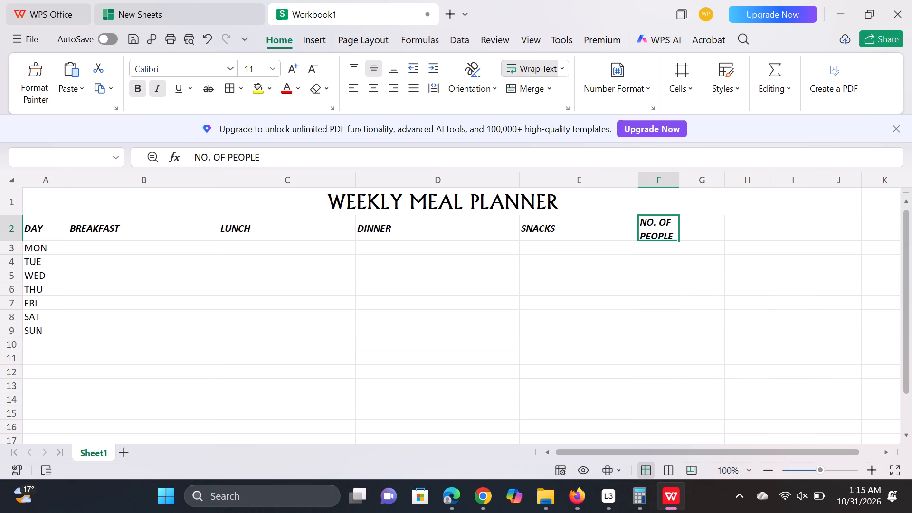
# Center the headers in B2:F2, from BREAKFAST to NO. OF PEOPLE, horizontally.
pyautogui.moveTo(172, 235); pyautogui.dragTo(239, 203)
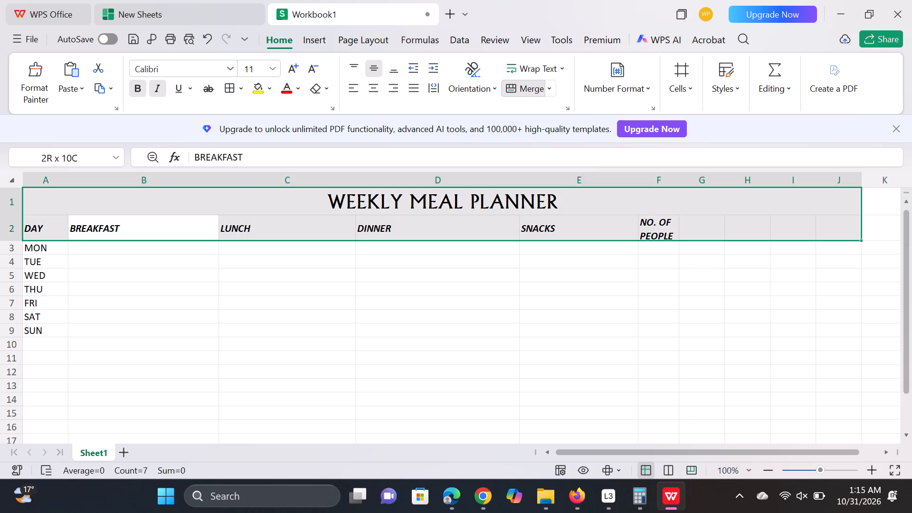
pyautogui.moveTo(239, 203); pyautogui.dragTo(473, 251)
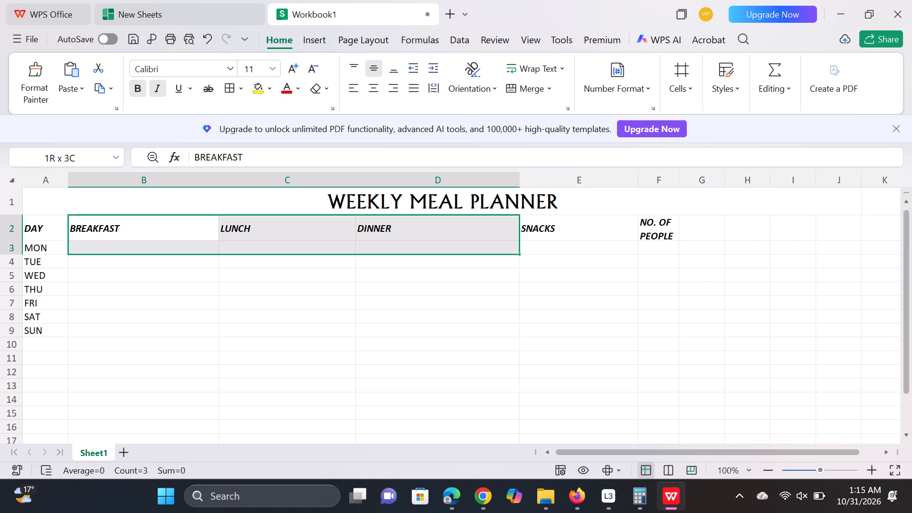
pyautogui.moveTo(473, 251); pyautogui.dragTo(564, 232)
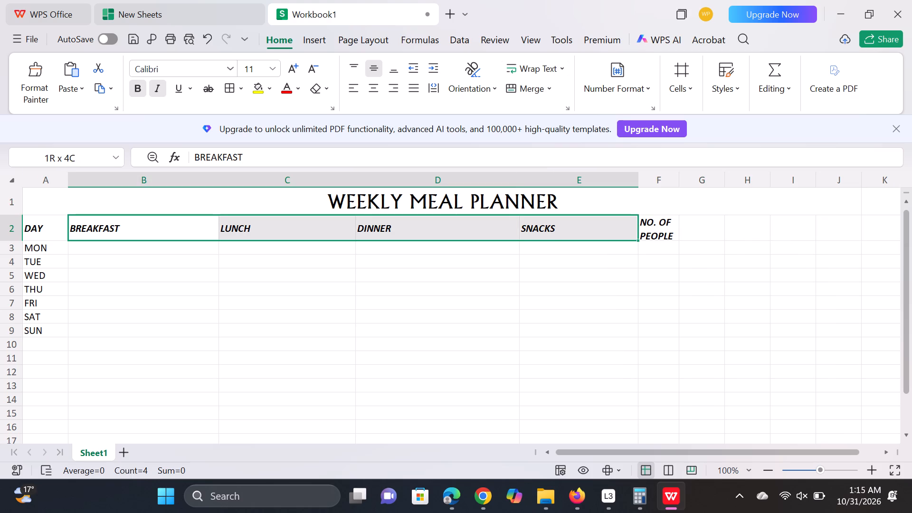
pyautogui.moveTo(564, 232); pyautogui.dragTo(643, 238)
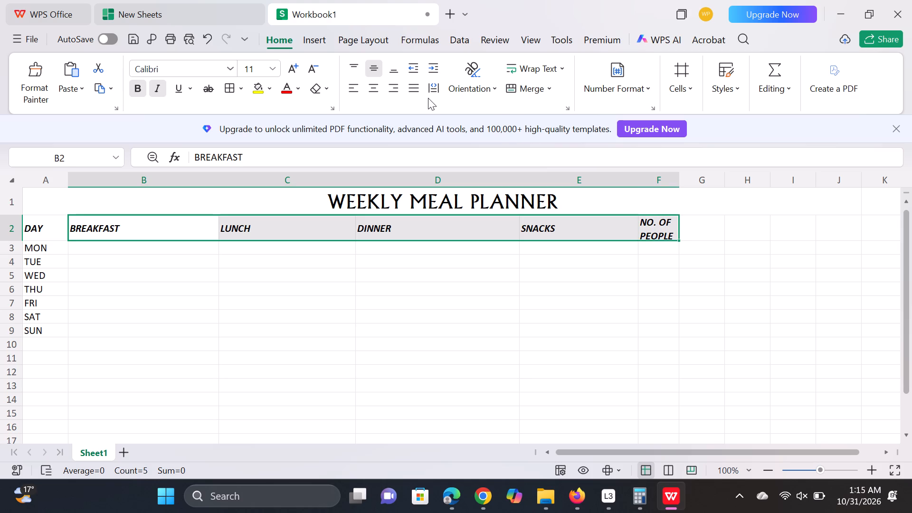
pyautogui.click(377, 88)
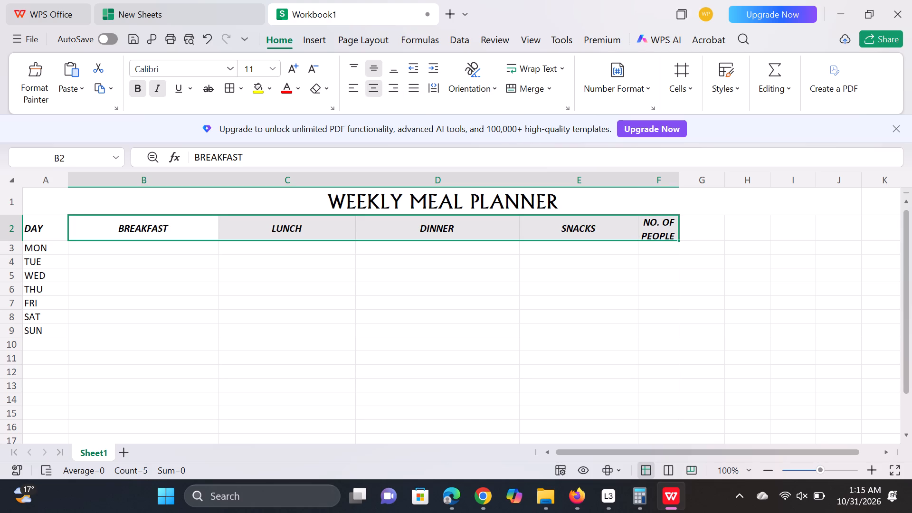
# Center the DAY header and weekday names in A2:A9 horizontally and make them all bold.
pyautogui.moveTo(46, 232); pyautogui.dragTo(64, 332)
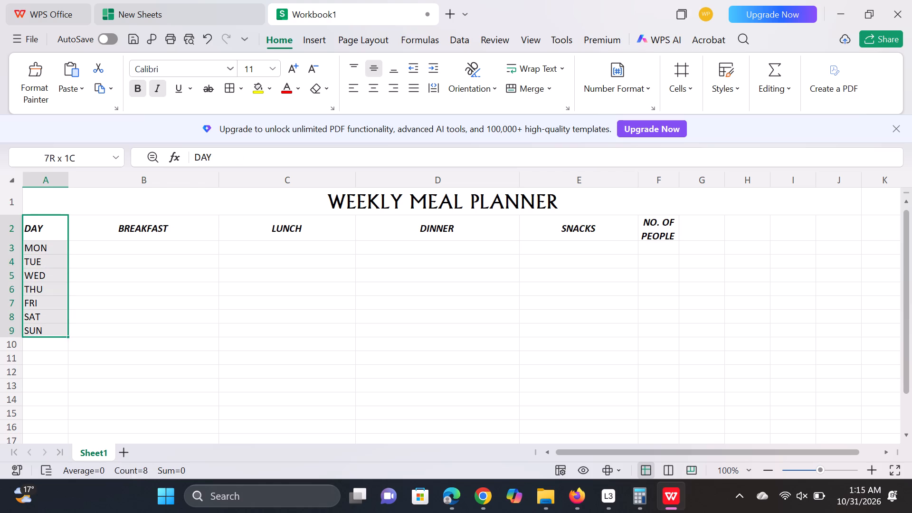
pyautogui.moveTo(64, 332); pyautogui.dragTo(60, 331)
pyautogui.click(372, 84)
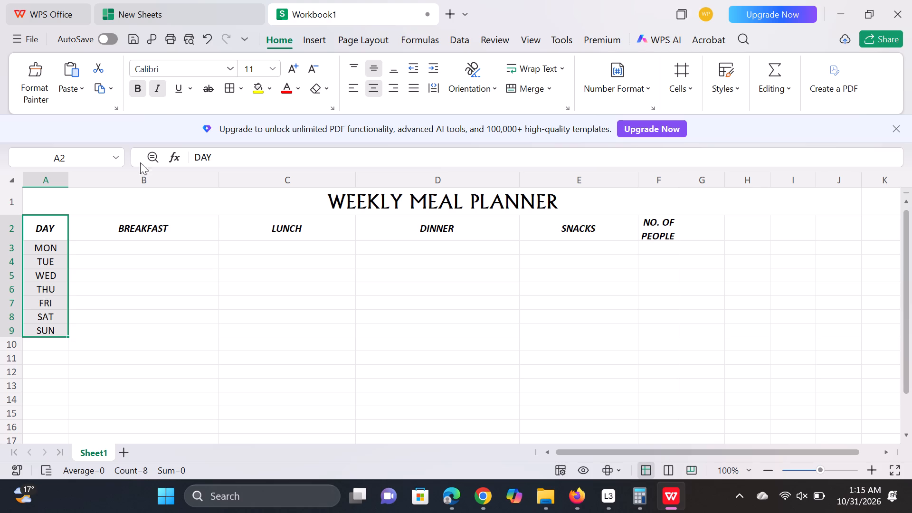
pyautogui.click(138, 88)
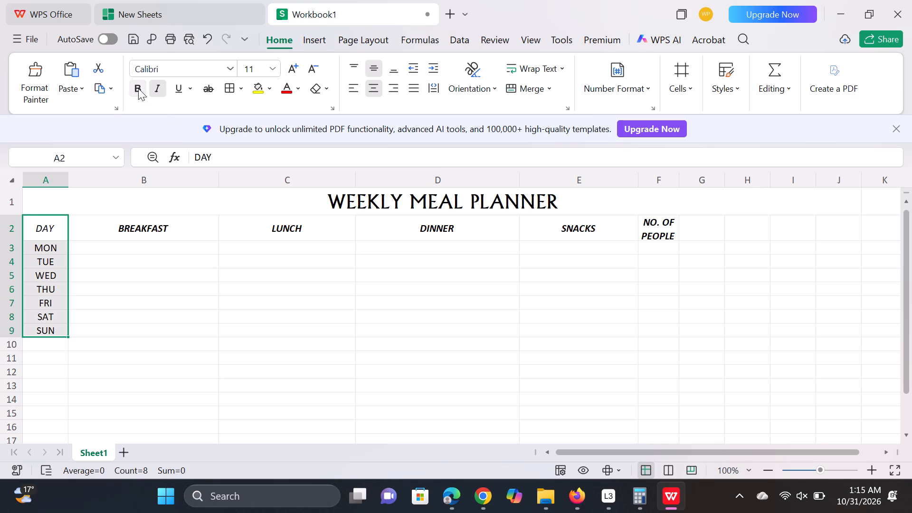
pyautogui.click(138, 88)
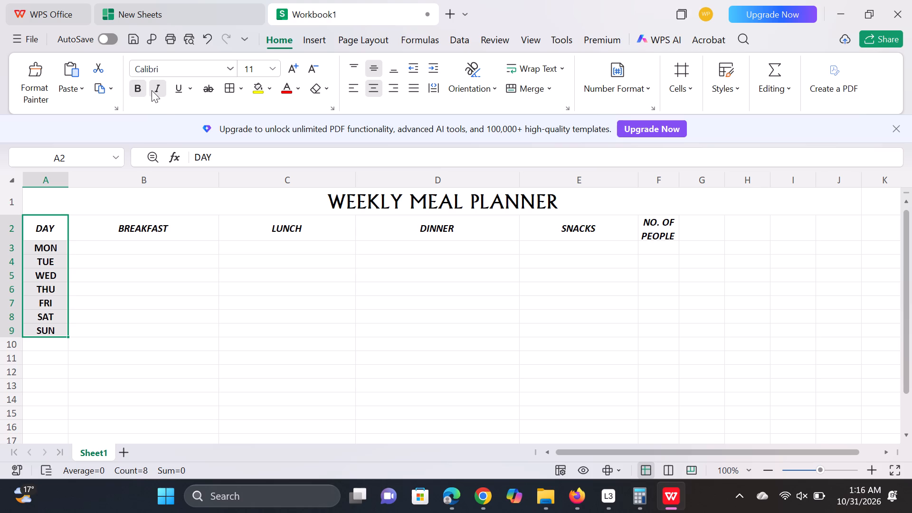
# Make the DAY header and the weekday names in A2:A9 all italic.
pyautogui.click(154, 90)
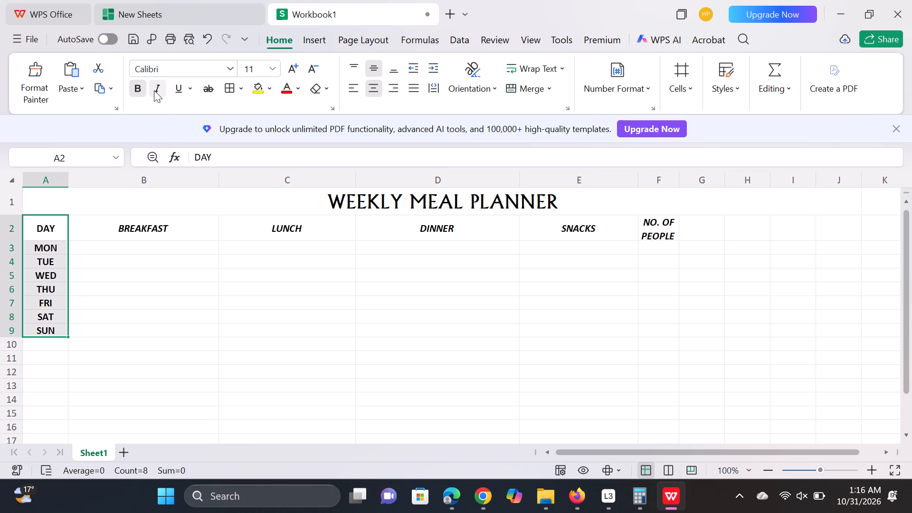
pyautogui.click(154, 90)
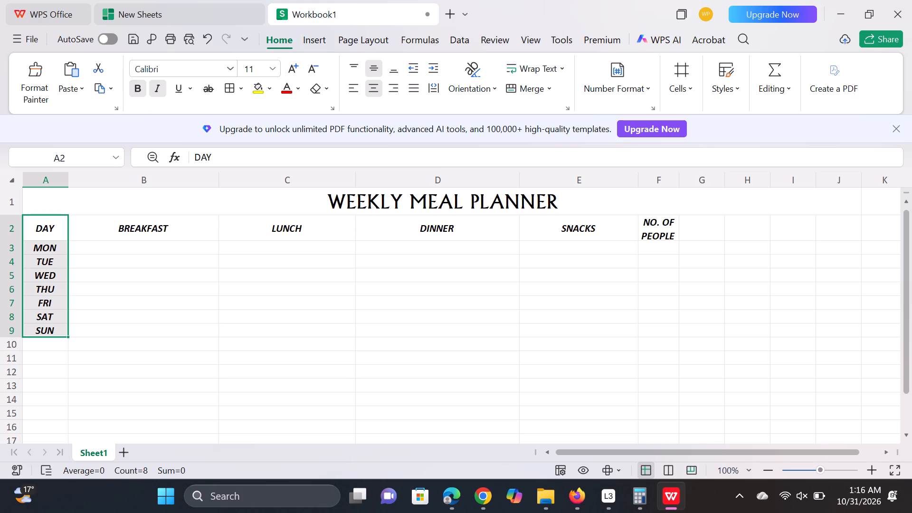
pyautogui.click(94, 247)
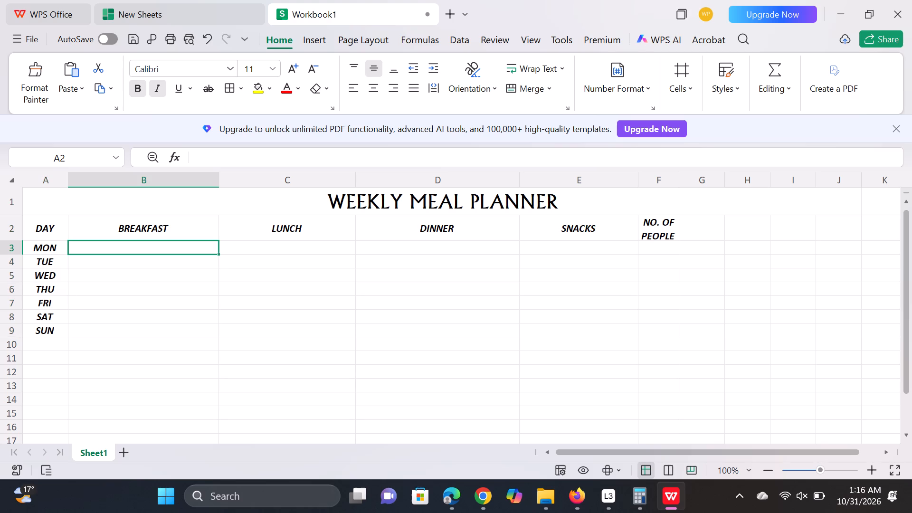
# Clear all the weekday names, MON to SUN, from A3:A9, keeping the DAY header.
pyautogui.click(54, 250)
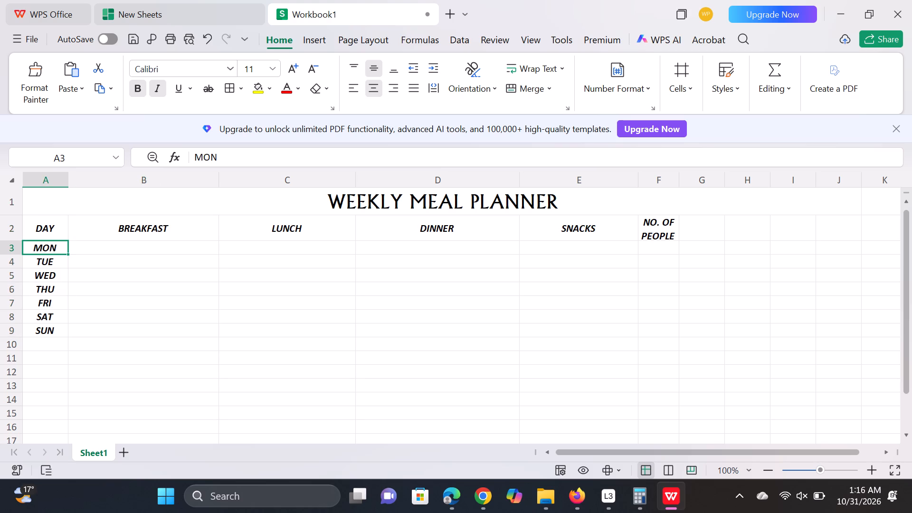
pyautogui.moveTo(49, 245); pyautogui.dragTo(58, 325)
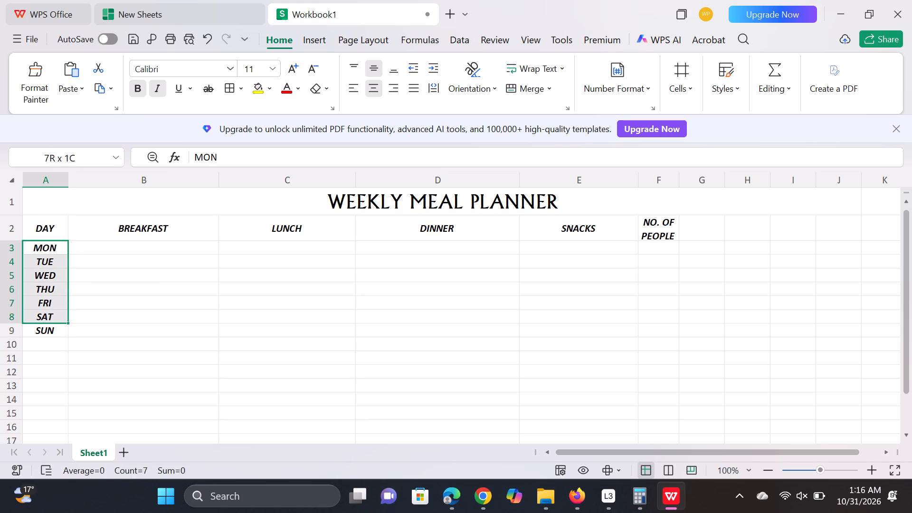
pyautogui.moveTo(58, 325); pyautogui.dragTo(59, 328)
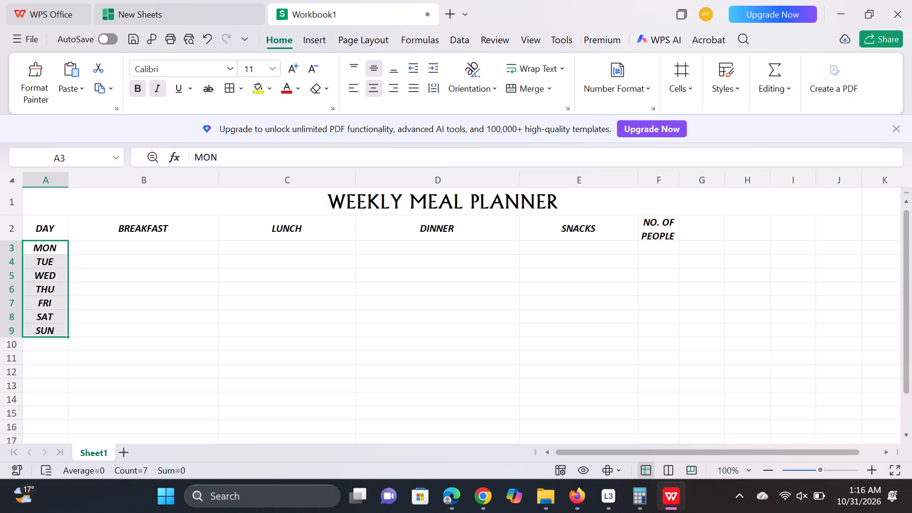
pyautogui.press('BackSpace')
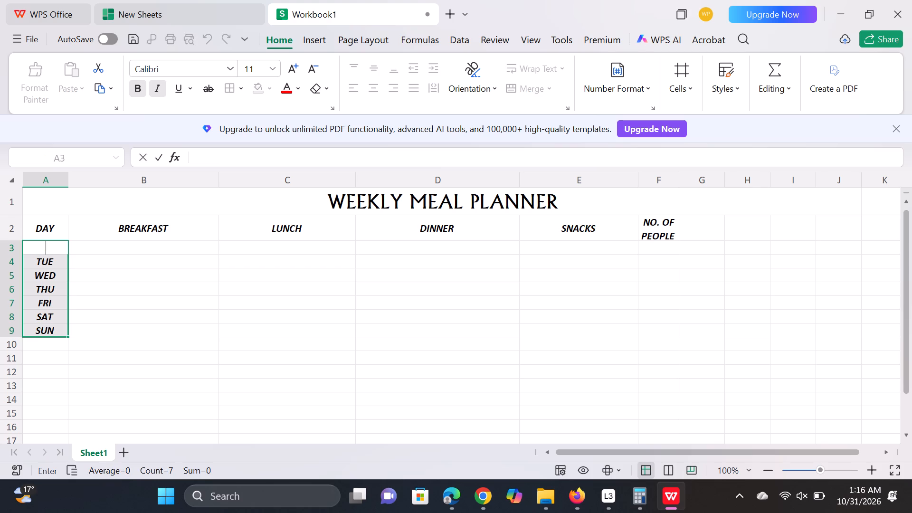
pyautogui.press('Delete')
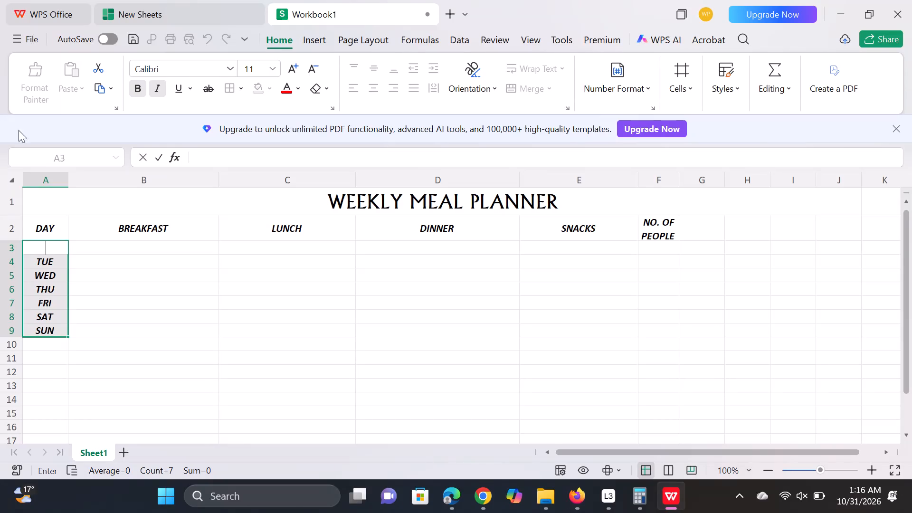
pyautogui.click(55, 266)
pyautogui.press('Delete')
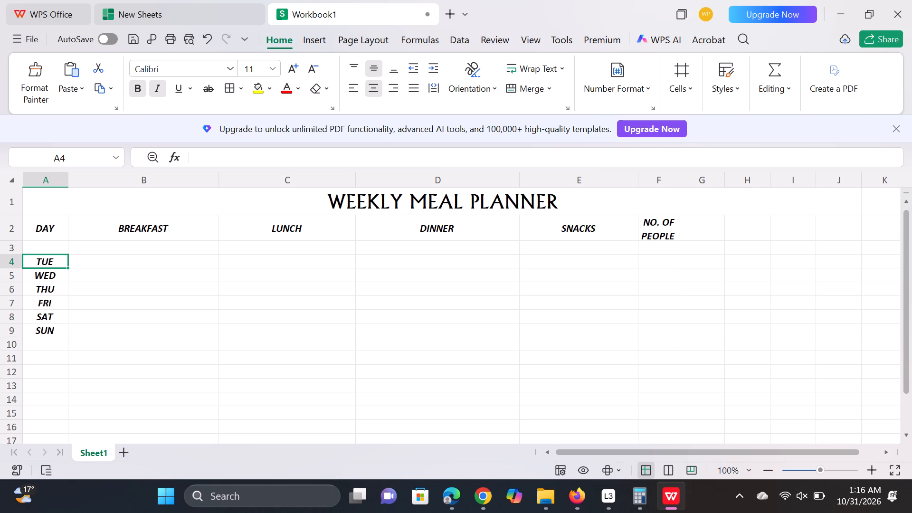
pyautogui.click(56, 271)
pyautogui.press('Delete')
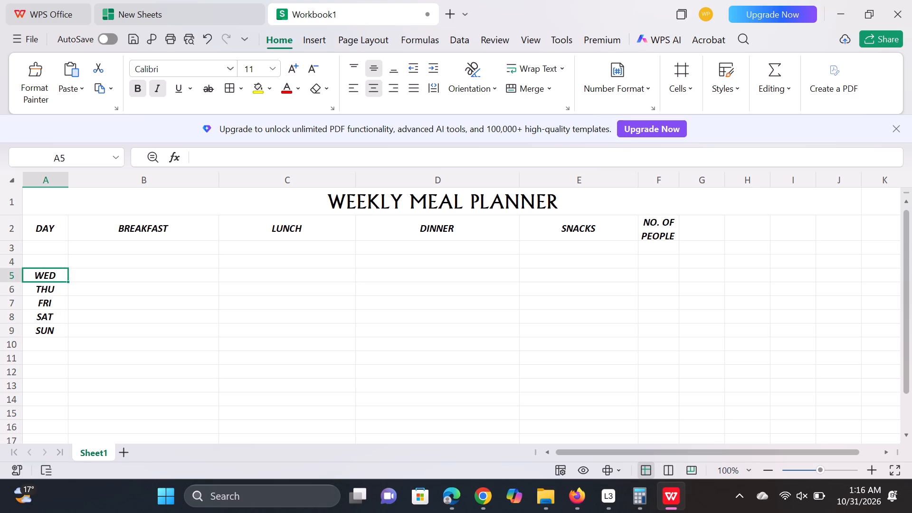
pyautogui.click(61, 292)
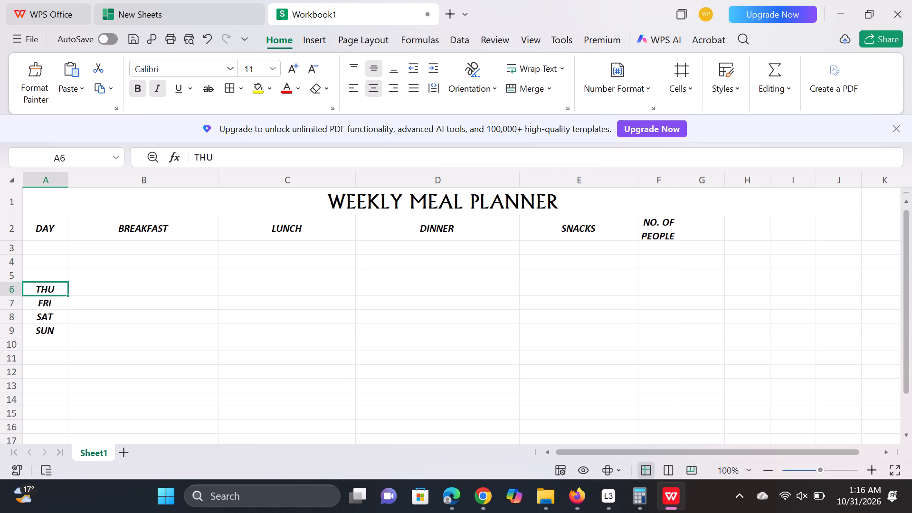
pyautogui.press('Delete')
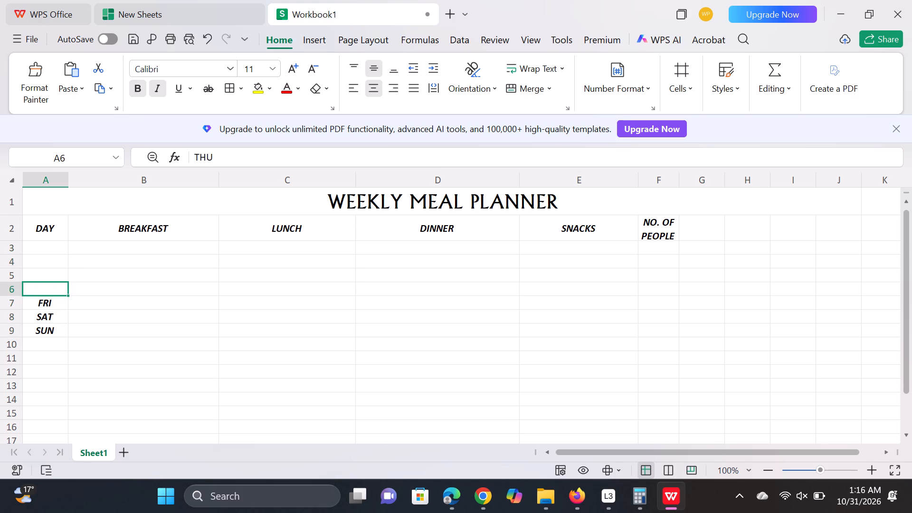
pyautogui.click(57, 298)
pyautogui.press('Delete')
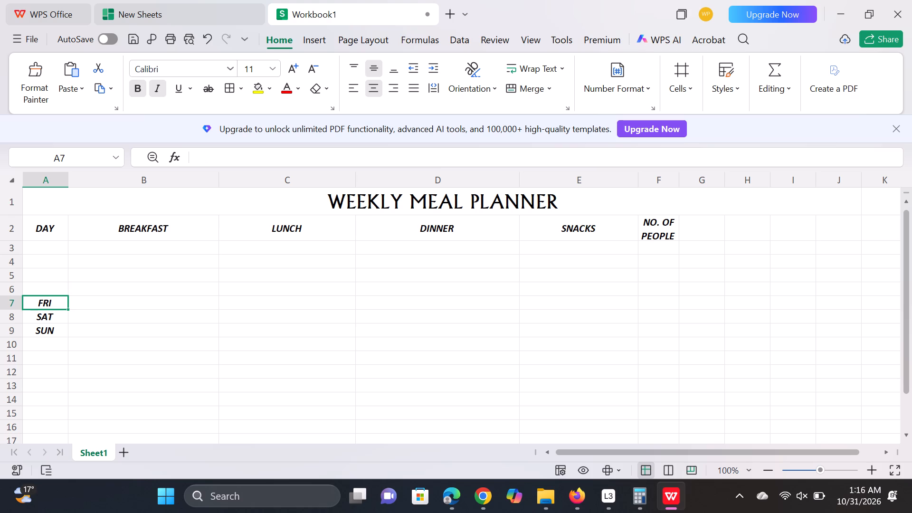
pyautogui.click(46, 321)
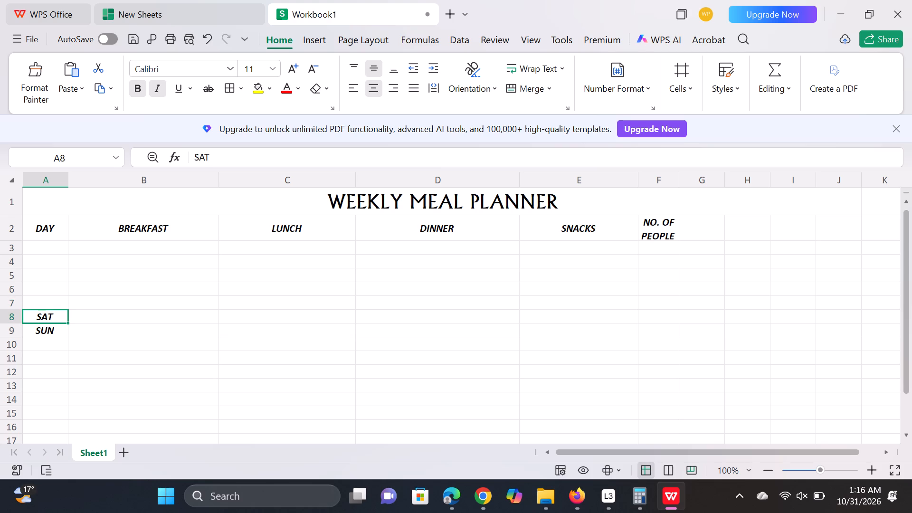
pyautogui.press('Delete')
pyautogui.click(57, 325)
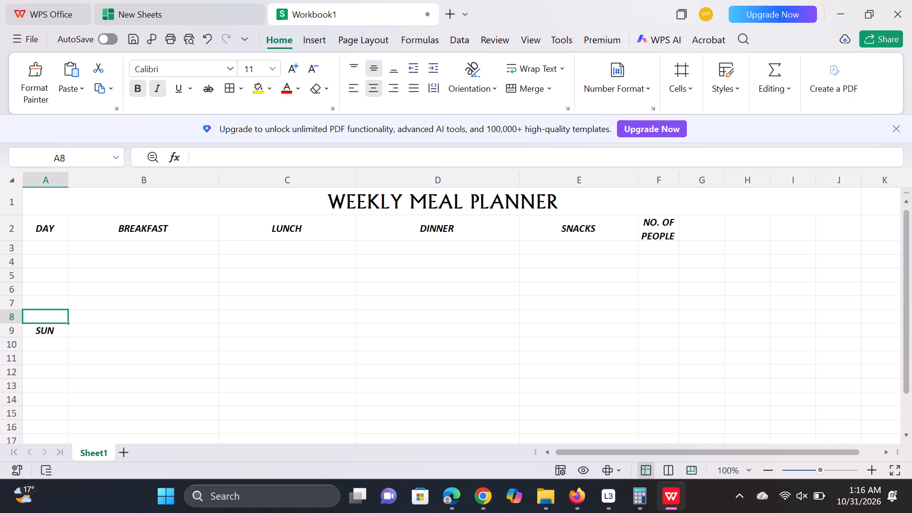
pyautogui.click(59, 328)
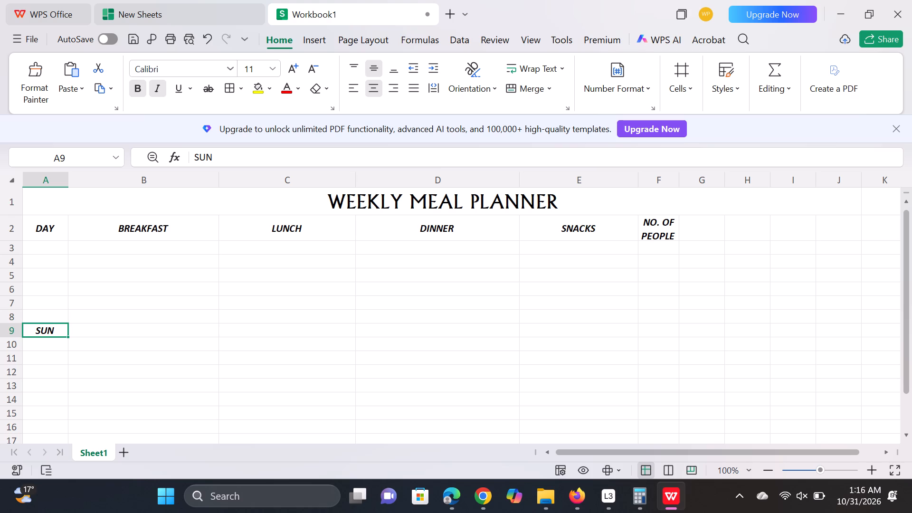
pyautogui.press('Delete')
# Merge A3:A6 below the DAY header into one cell using Merge Cells.
pyautogui.moveTo(51, 248); pyautogui.dragTo(50, 259)
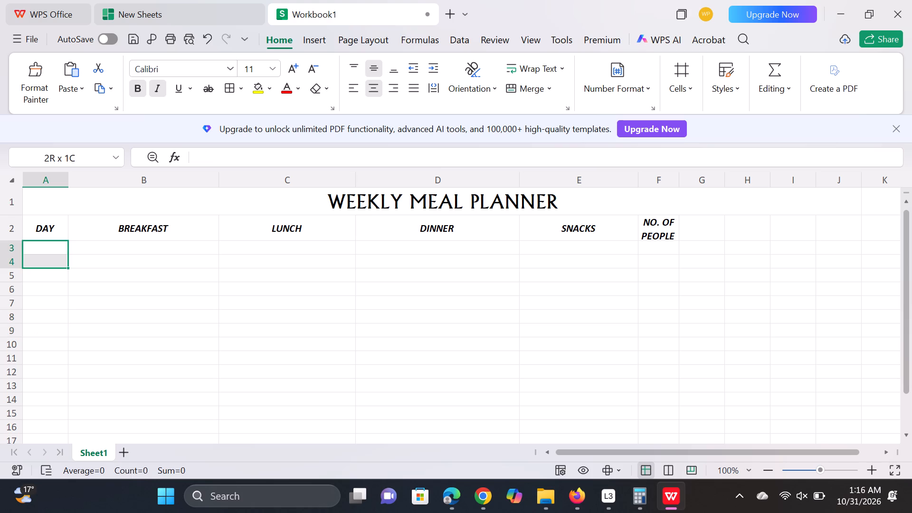
pyautogui.moveTo(50, 259); pyautogui.dragTo(52, 286)
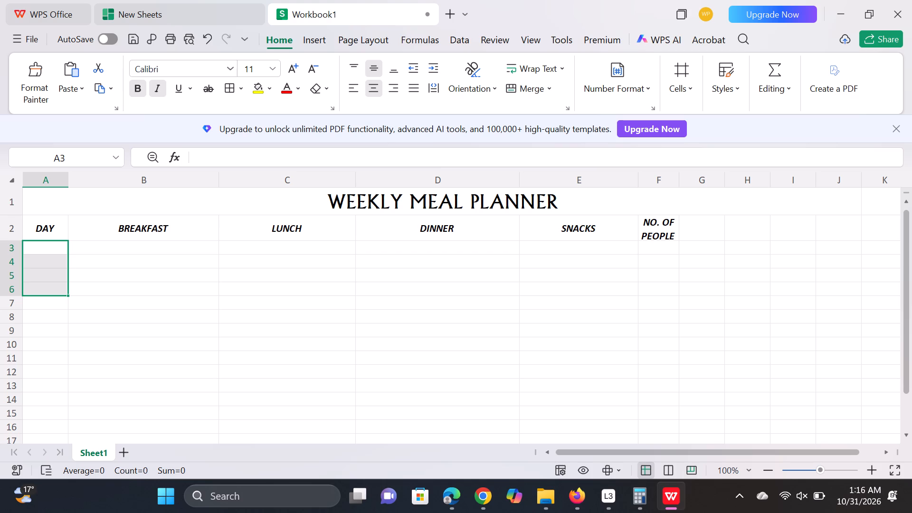
pyautogui.click(549, 90)
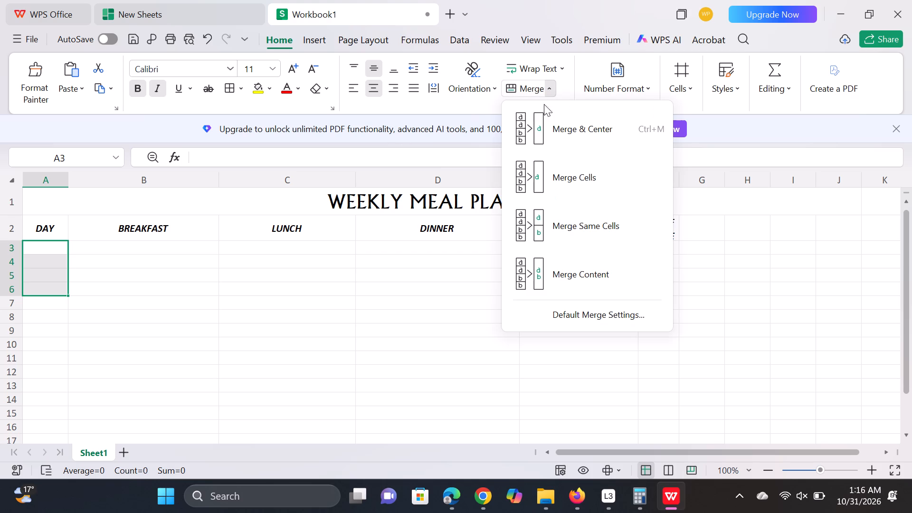
pyautogui.click(540, 174)
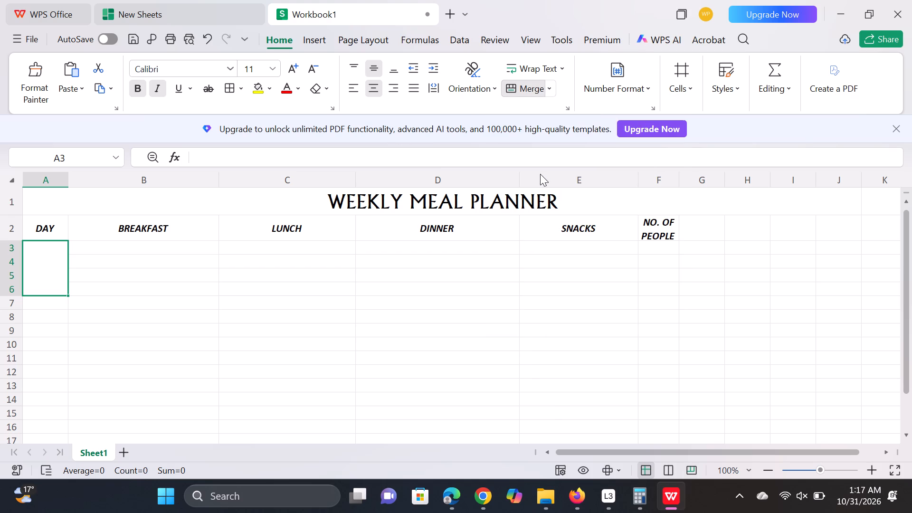
# Enter MON in the merged cell A3:A6.
pyautogui.doubleClick(49, 278)
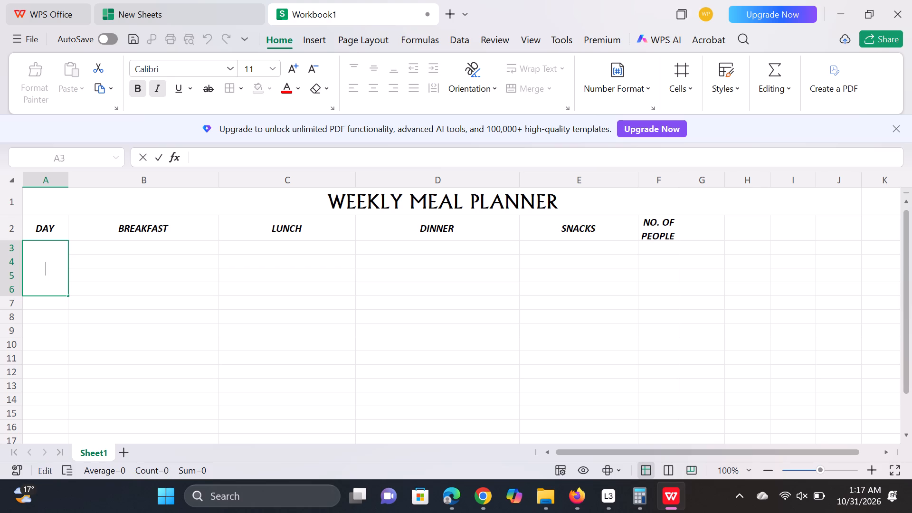
pyautogui.write('MON')
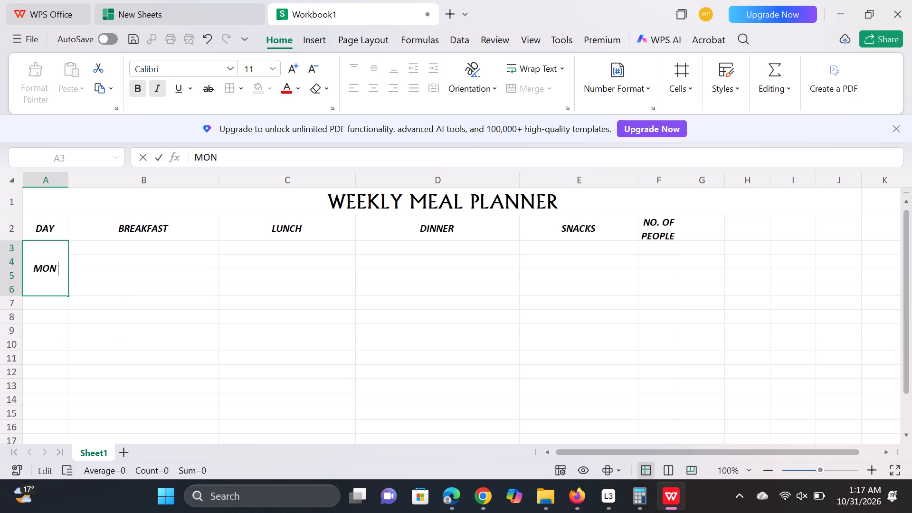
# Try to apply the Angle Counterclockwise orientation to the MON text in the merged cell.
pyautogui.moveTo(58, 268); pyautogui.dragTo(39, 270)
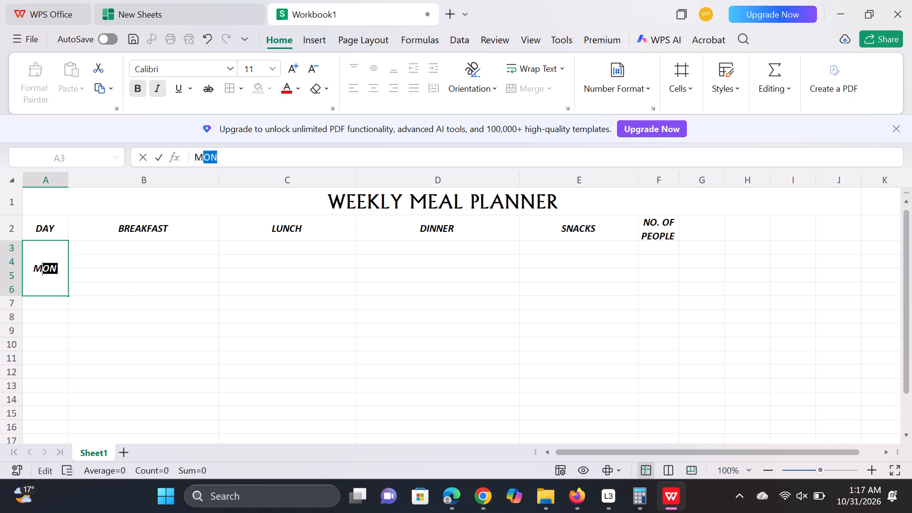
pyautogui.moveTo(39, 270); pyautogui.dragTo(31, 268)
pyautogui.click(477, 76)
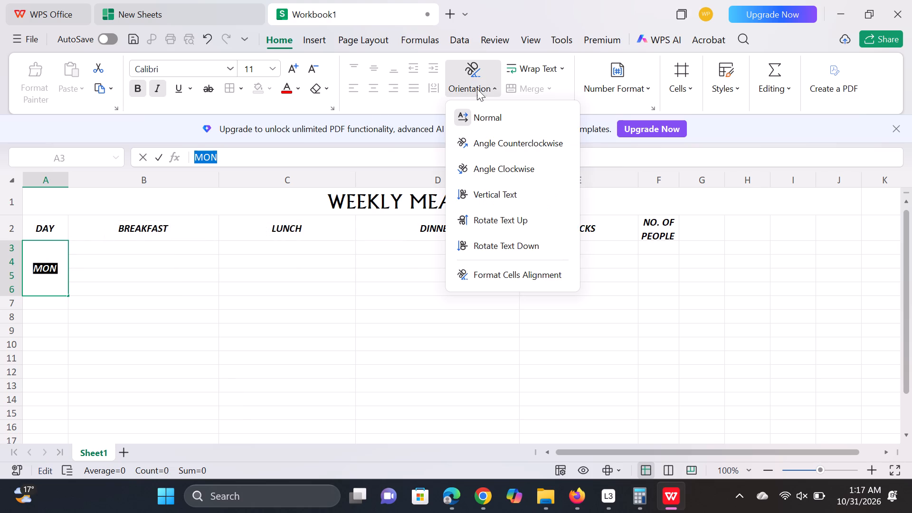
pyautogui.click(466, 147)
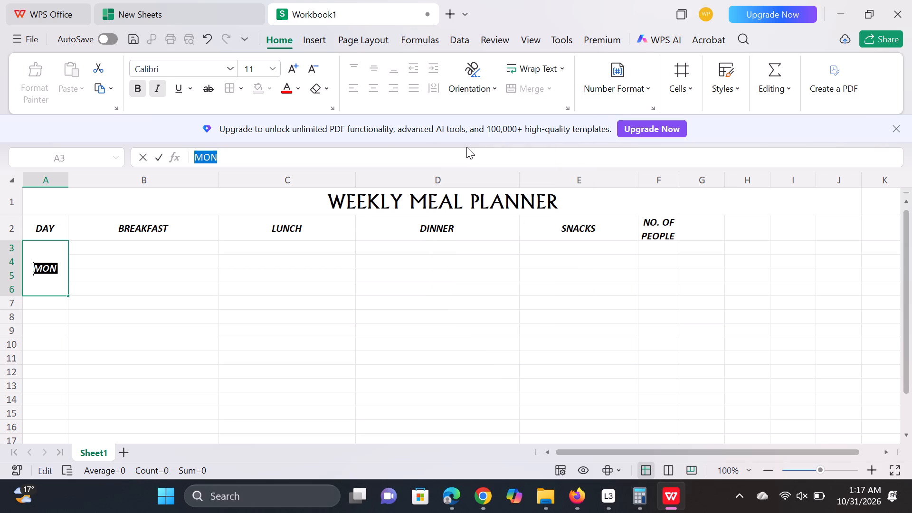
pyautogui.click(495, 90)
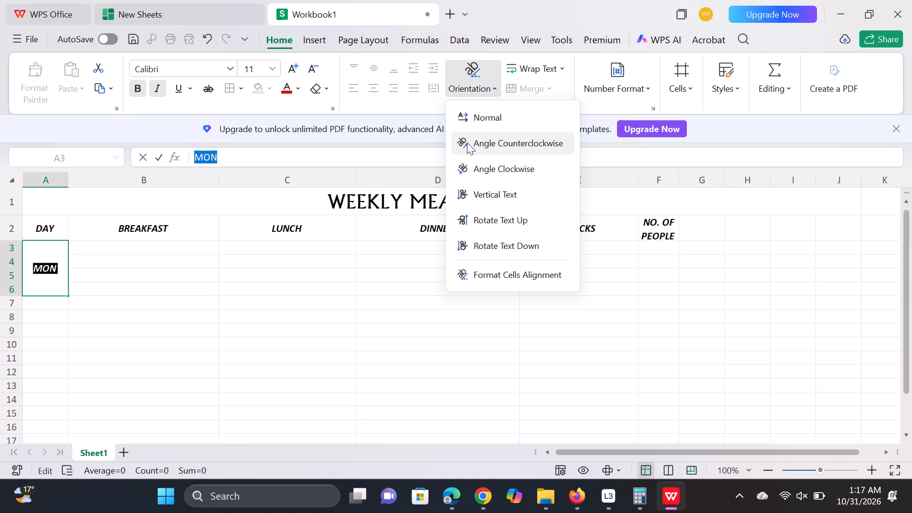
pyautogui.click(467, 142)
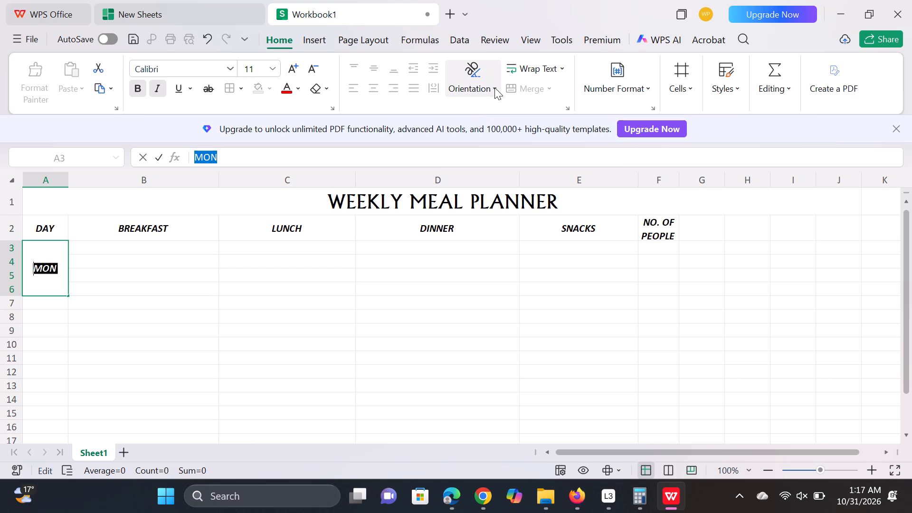
# Apply the Rotate Text Up orientation to MON in the merged cell A3:A6.
pyautogui.click(495, 87)
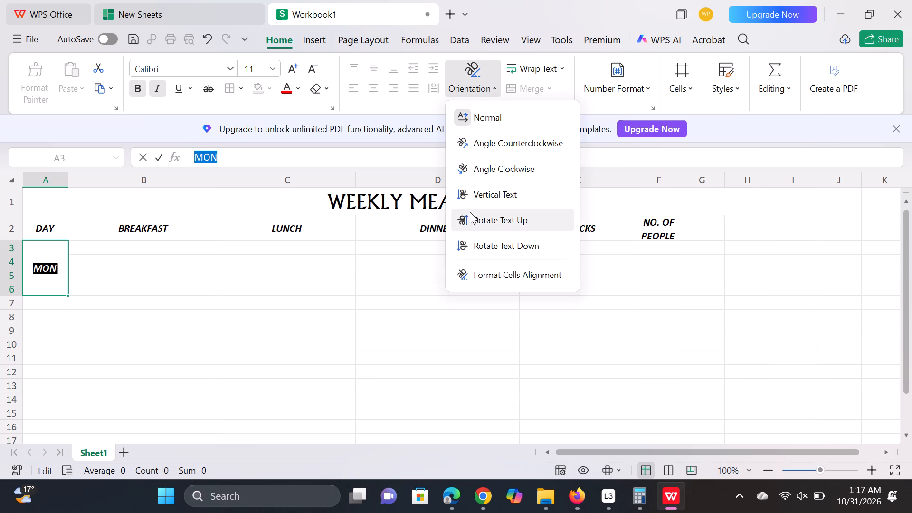
pyautogui.click(469, 223)
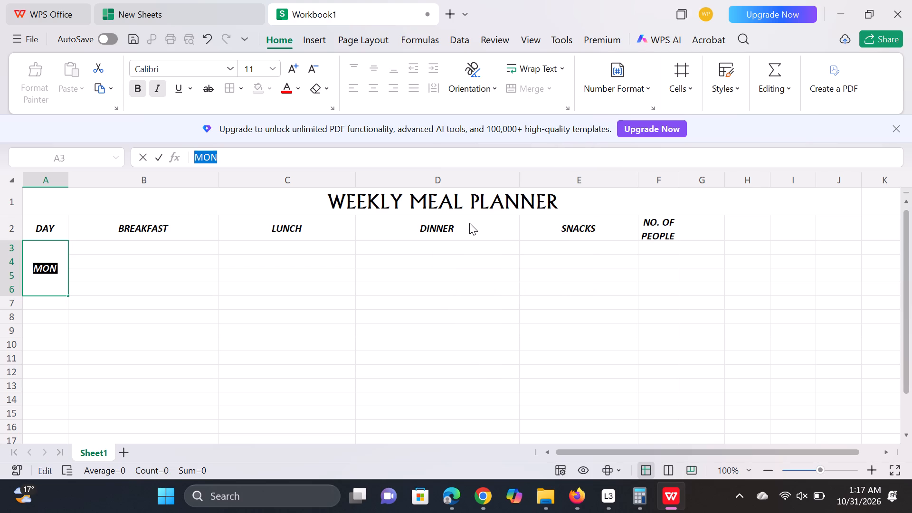
pyautogui.click(90, 277)
pyautogui.click(42, 279)
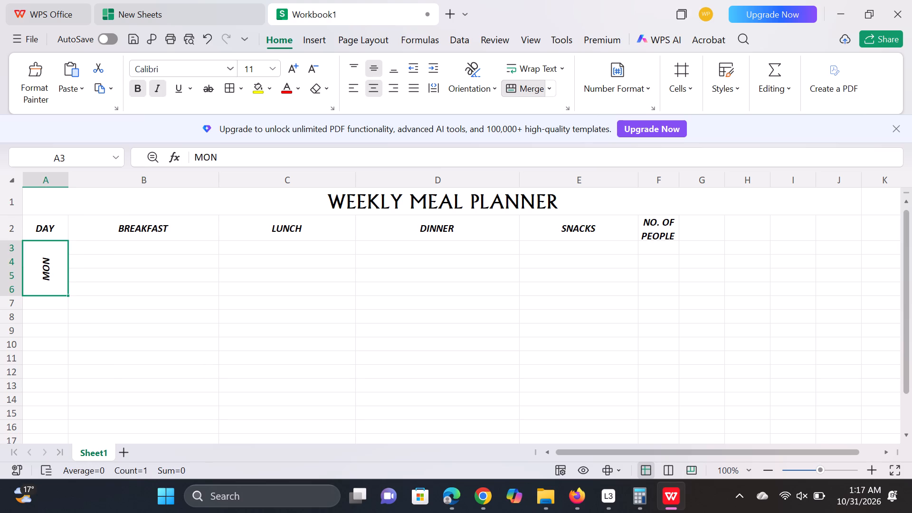
# Autofill the merged MON block down column A to row 30 to add rotated weekday blocks TUE through SUN.
pyautogui.moveTo(67, 295); pyautogui.dragTo(83, 487)
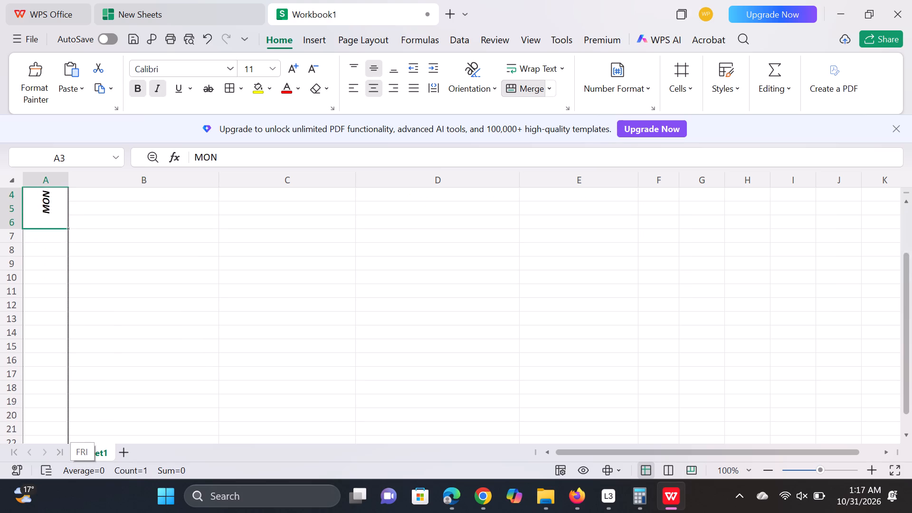
pyautogui.moveTo(83, 487); pyautogui.dragTo(84, 493)
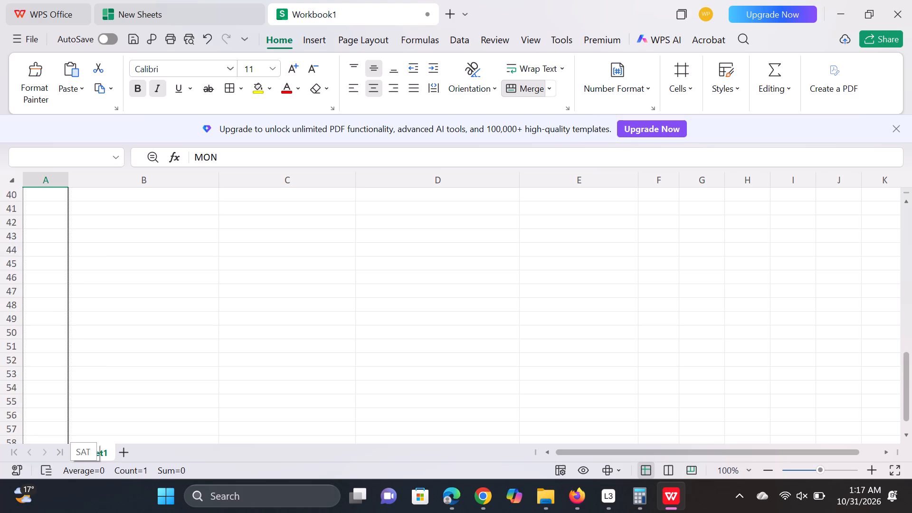
pyautogui.moveTo(84, 493); pyautogui.dragTo(63, 323)
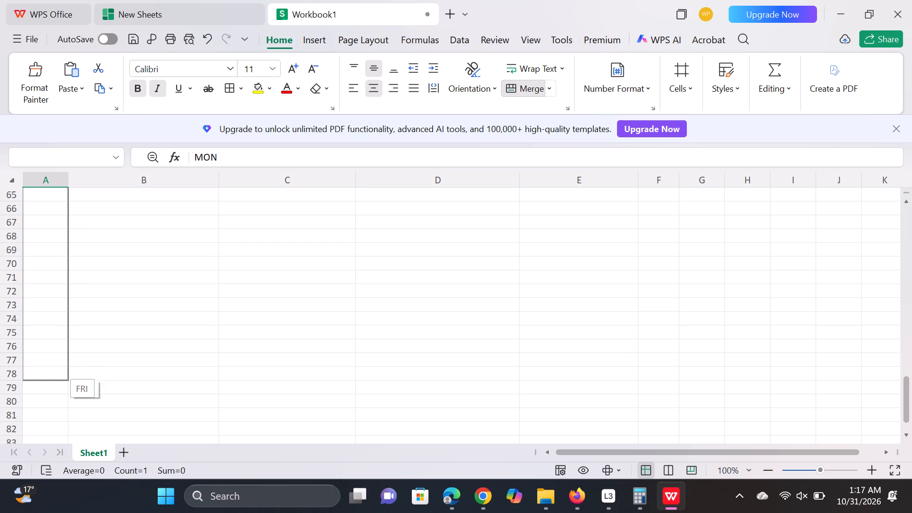
pyautogui.moveTo(63, 323); pyautogui.dragTo(64, 275)
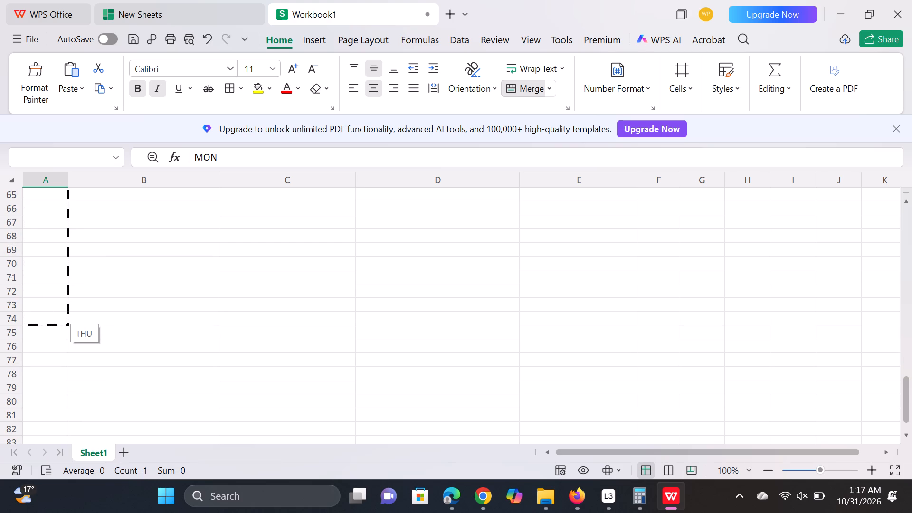
pyautogui.moveTo(64, 275); pyautogui.dragTo(62, 106)
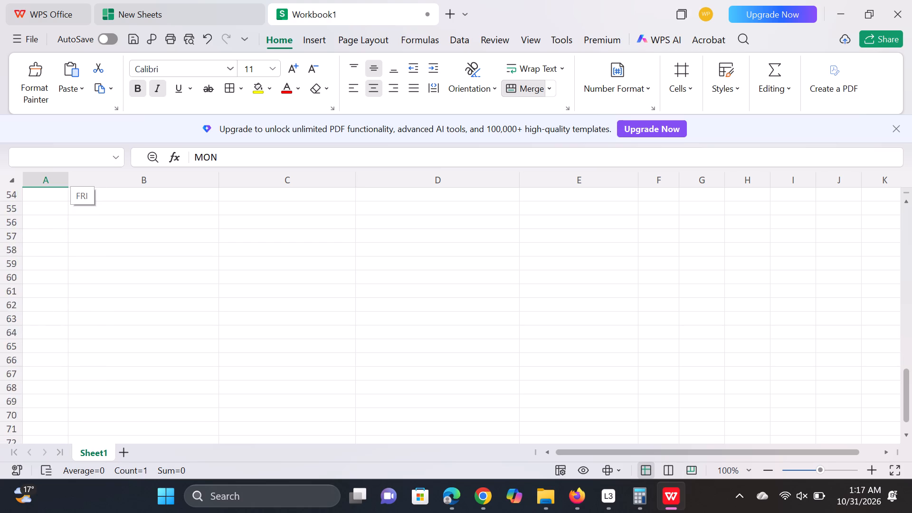
pyautogui.moveTo(62, 106); pyautogui.dragTo(73, 267)
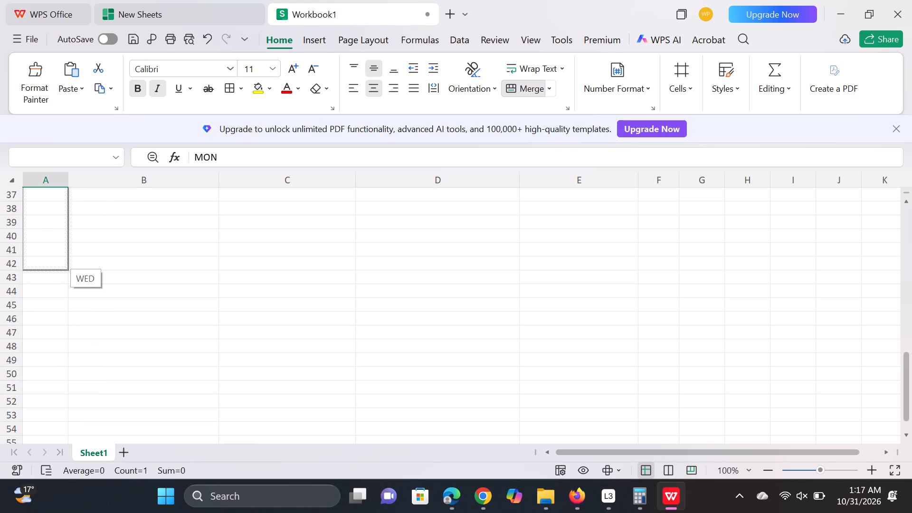
pyautogui.moveTo(73, 267); pyautogui.dragTo(73, 245)
pyautogui.moveTo(73, 245); pyautogui.dragTo(68, 215)
pyautogui.moveTo(68, 215); pyautogui.dragTo(68, 214)
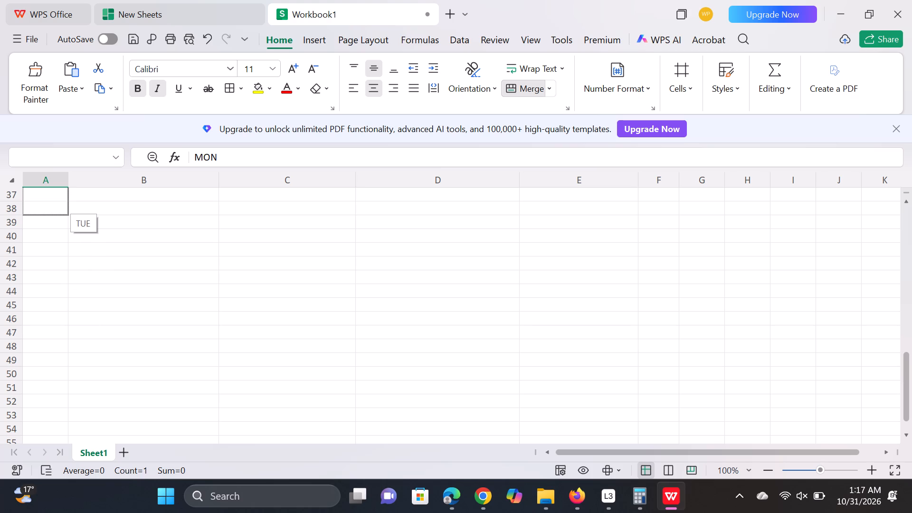
pyautogui.moveTo(68, 214); pyautogui.dragTo(64, 223)
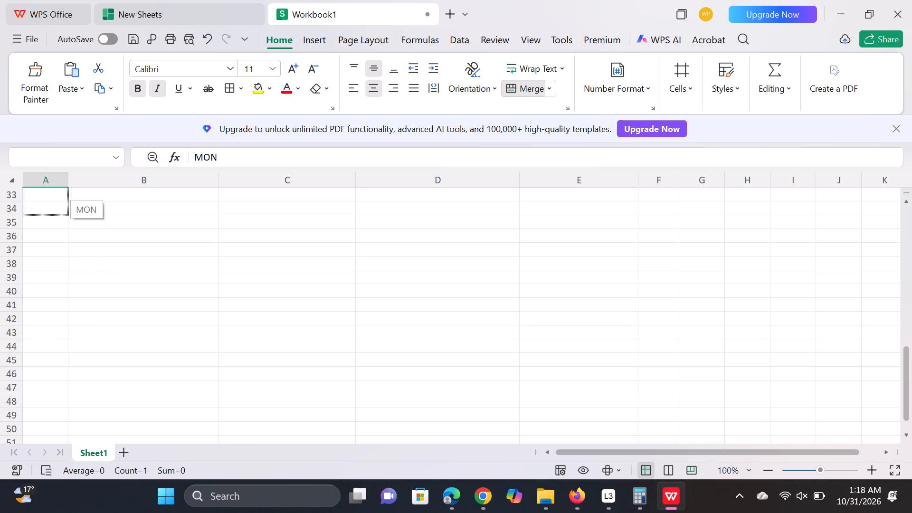
pyautogui.moveTo(64, 223); pyautogui.dragTo(74, 194)
pyautogui.moveTo(74, 194); pyautogui.dragTo(79, 182)
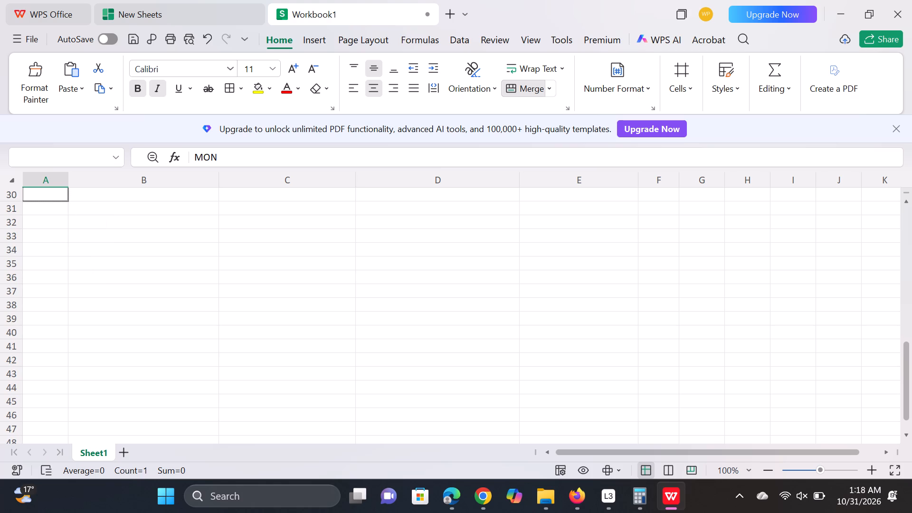
pyautogui.moveTo(79, 182); pyautogui.dragTo(83, 196)
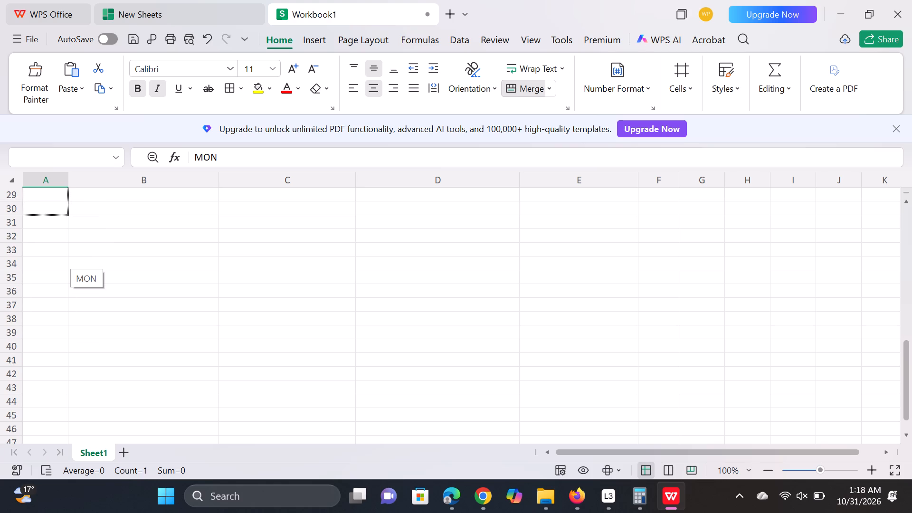
pyautogui.moveTo(83, 196); pyautogui.dragTo(92, 187)
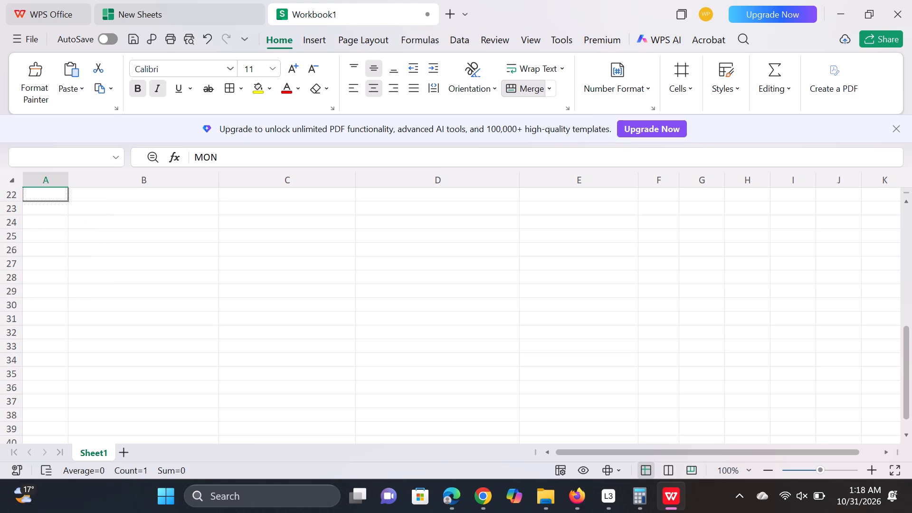
pyautogui.moveTo(92, 187); pyautogui.dragTo(84, 263)
pyautogui.moveTo(84, 263); pyautogui.dragTo(87, 277)
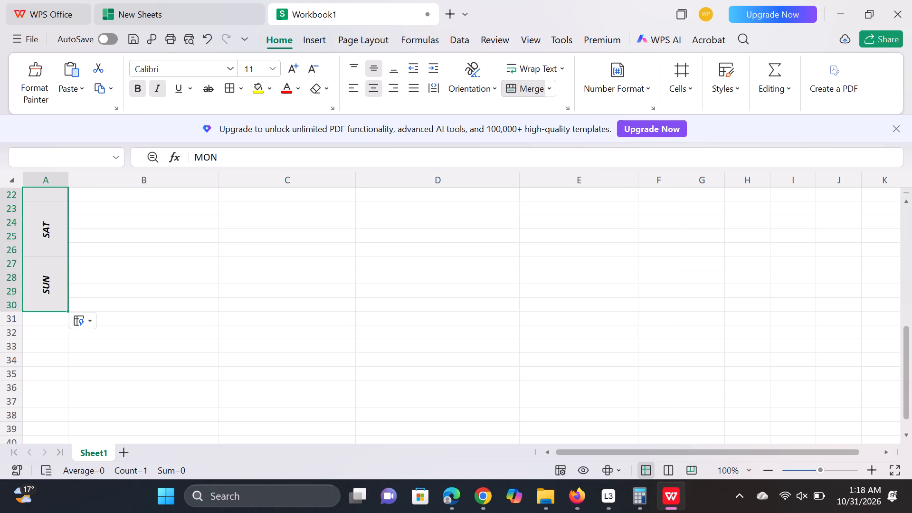
pyautogui.click(137, 212)
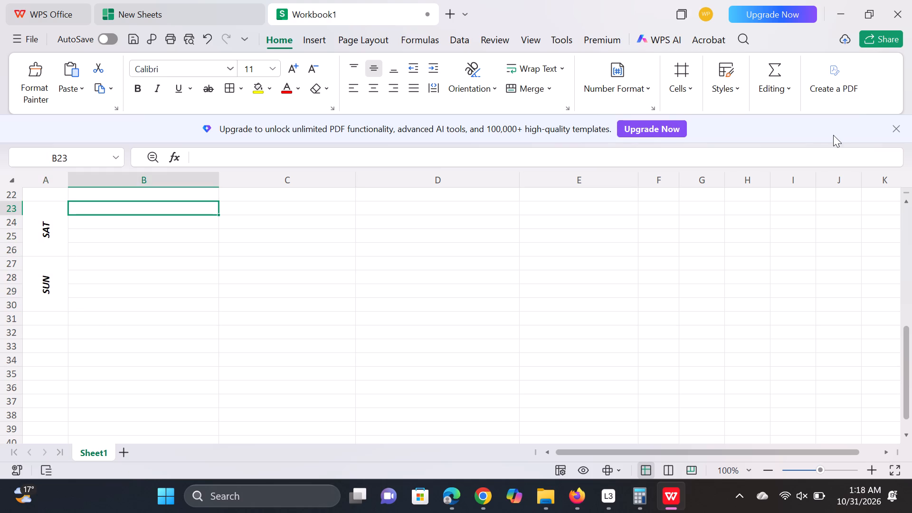
# Fill the day column A2:A30, from the DAY header through SUN, with the medium-light gold theme colour.
pyautogui.tripleClick(906, 202)
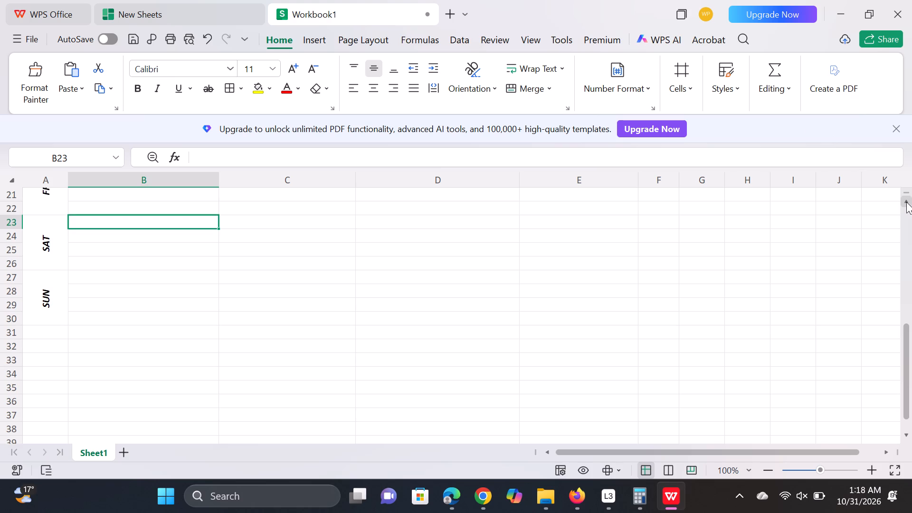
pyautogui.tripleClick(906, 202)
pyautogui.tripleClick(906, 202)
pyautogui.tripleClick(906, 202)
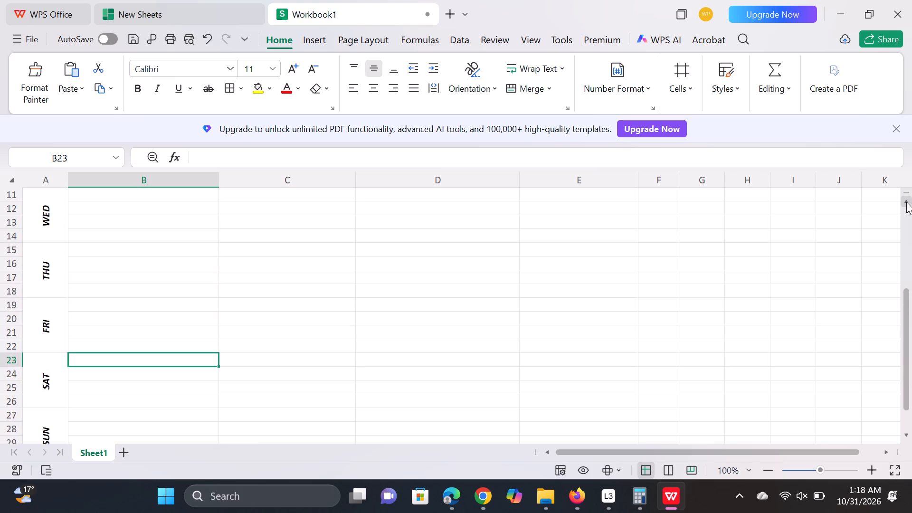
pyautogui.tripleClick(906, 202)
pyautogui.doubleClick(906, 202)
pyautogui.tripleClick(906, 201)
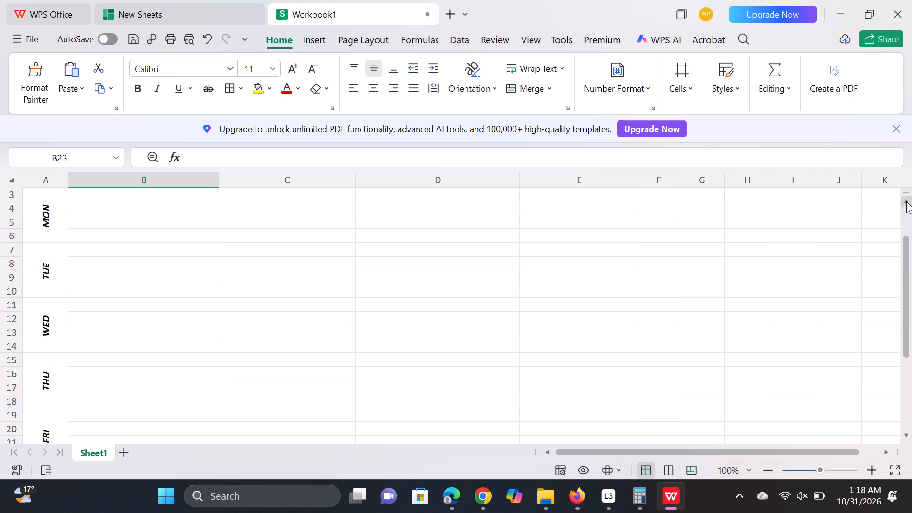
pyautogui.doubleClick(906, 201)
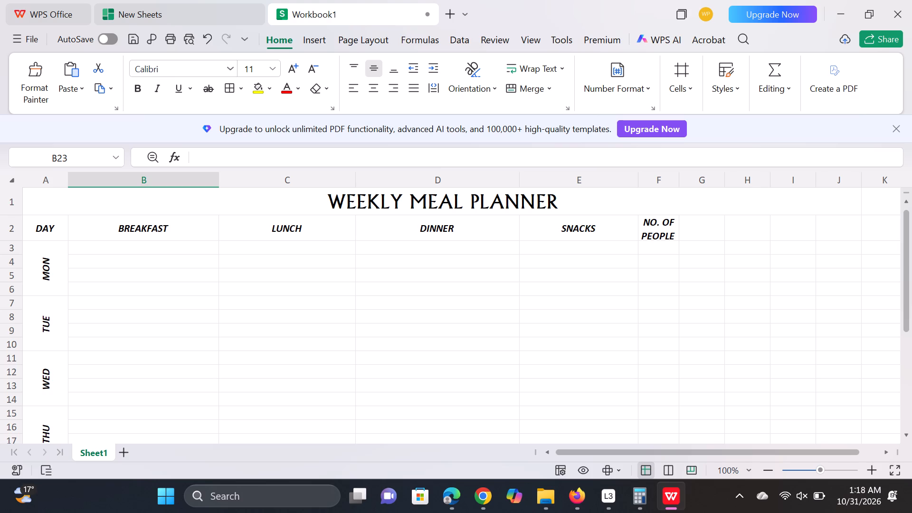
pyautogui.moveTo(49, 227); pyautogui.dragTo(59, 319)
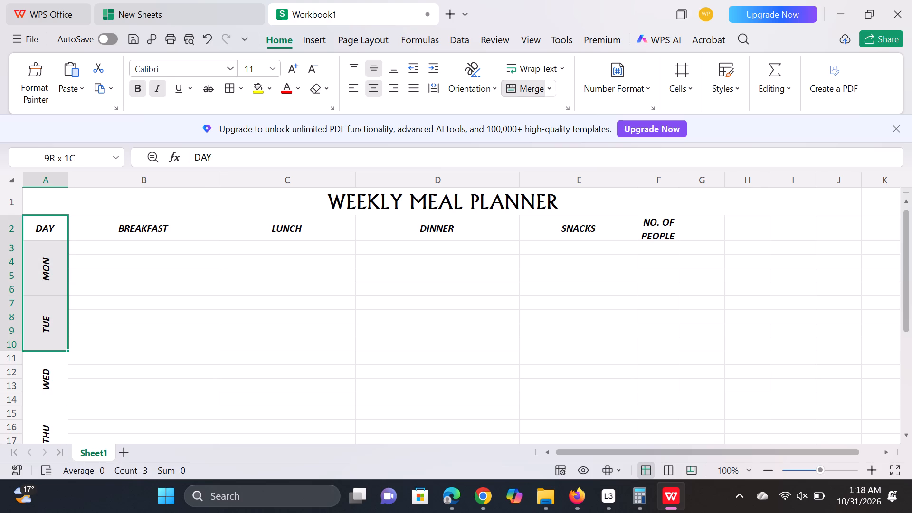
pyautogui.moveTo(59, 319); pyautogui.dragTo(41, 409)
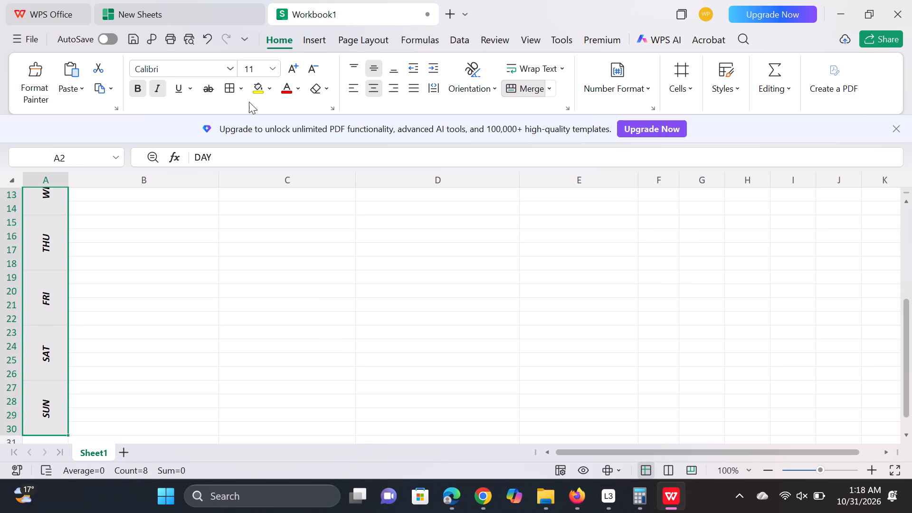
pyautogui.click(269, 89)
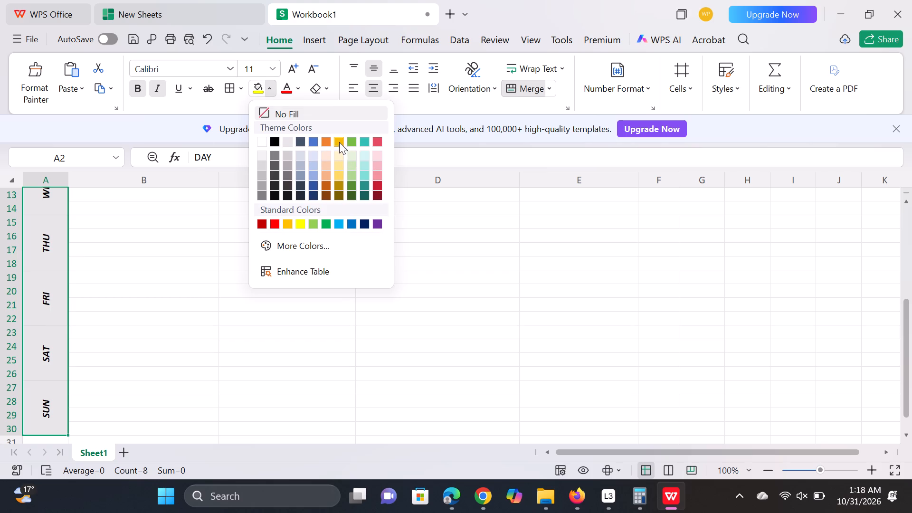
pyautogui.click(336, 178)
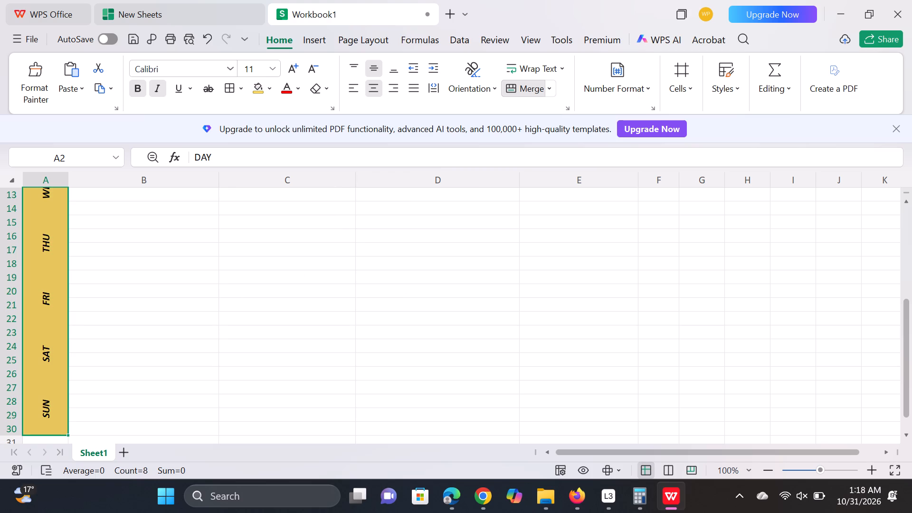
# Fill the header cells B2:F2, from BREAKFAST to NO. OF PEOPLE, with the dark green theme colour.
pyautogui.tripleClick(904, 201)
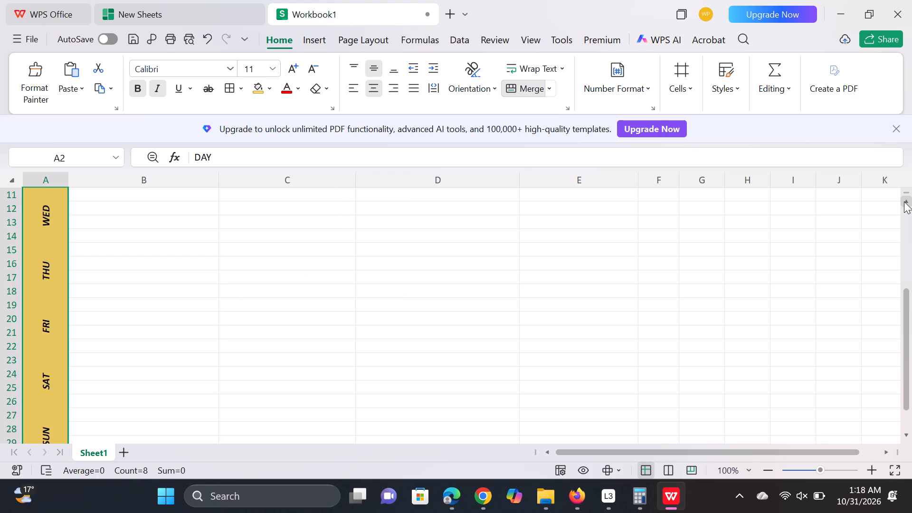
pyautogui.tripleClick(904, 201)
pyautogui.tripleClick(904, 201)
pyautogui.tripleClick(904, 201)
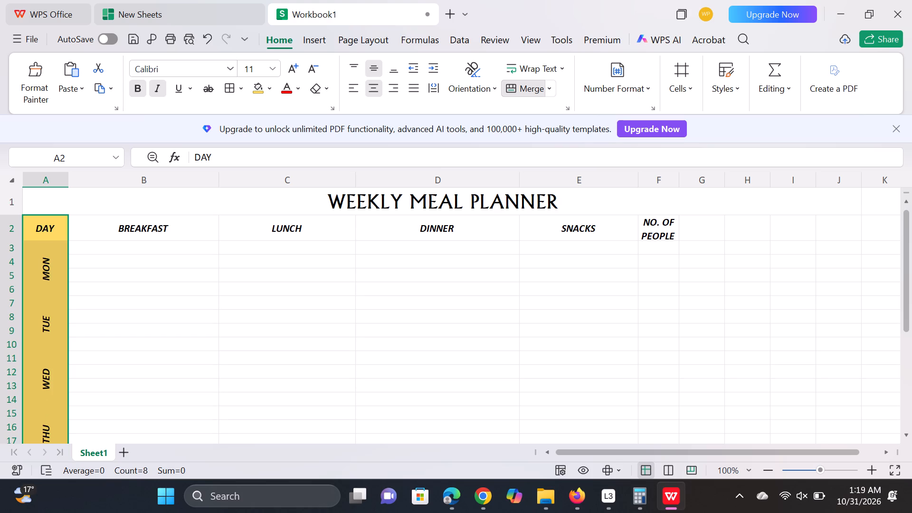
pyautogui.moveTo(116, 232); pyautogui.dragTo(266, 225)
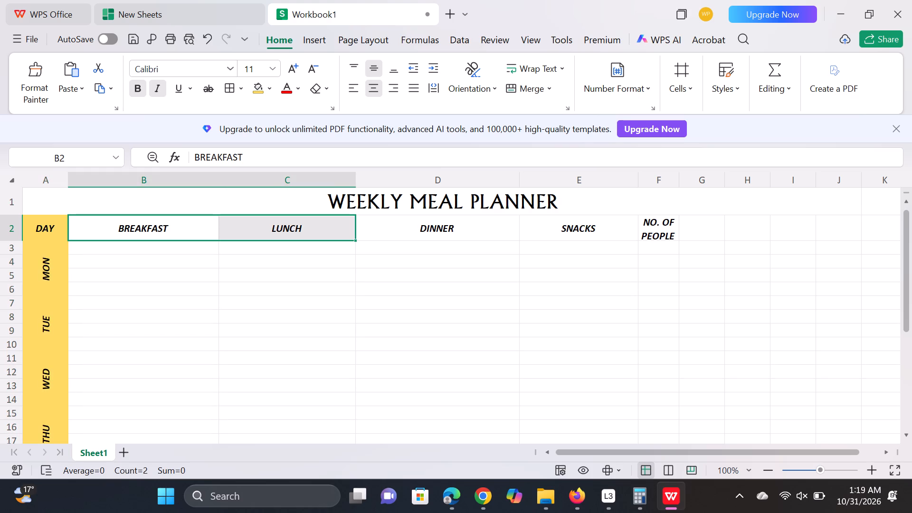
pyautogui.moveTo(266, 225); pyautogui.dragTo(588, 230)
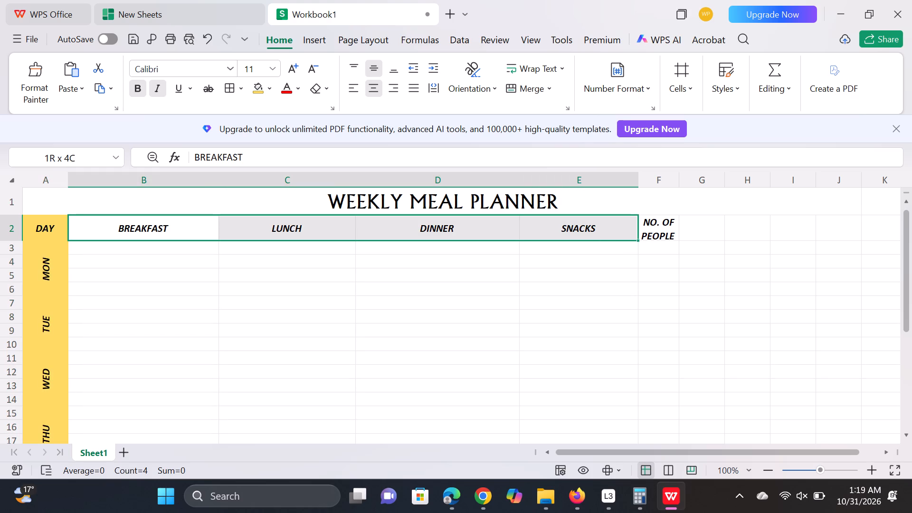
pyautogui.moveTo(588, 230); pyautogui.dragTo(650, 230)
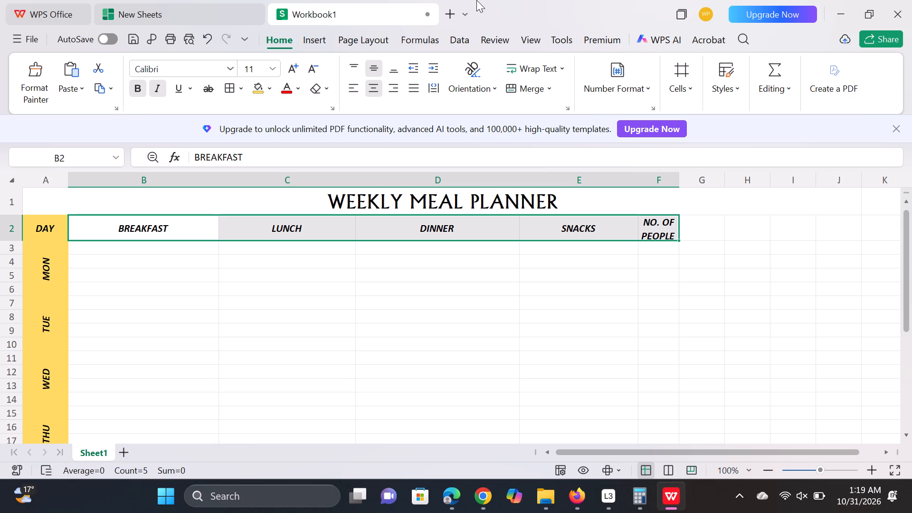
pyautogui.click(271, 91)
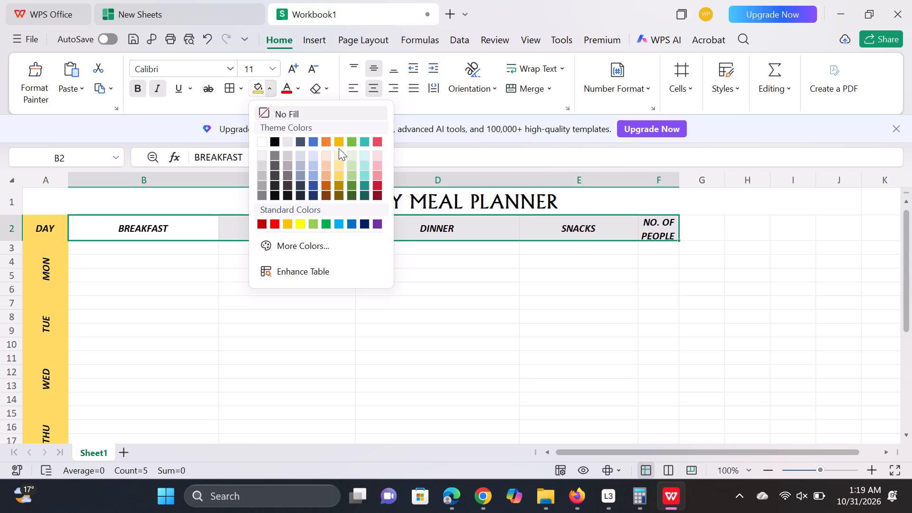
pyautogui.click(350, 186)
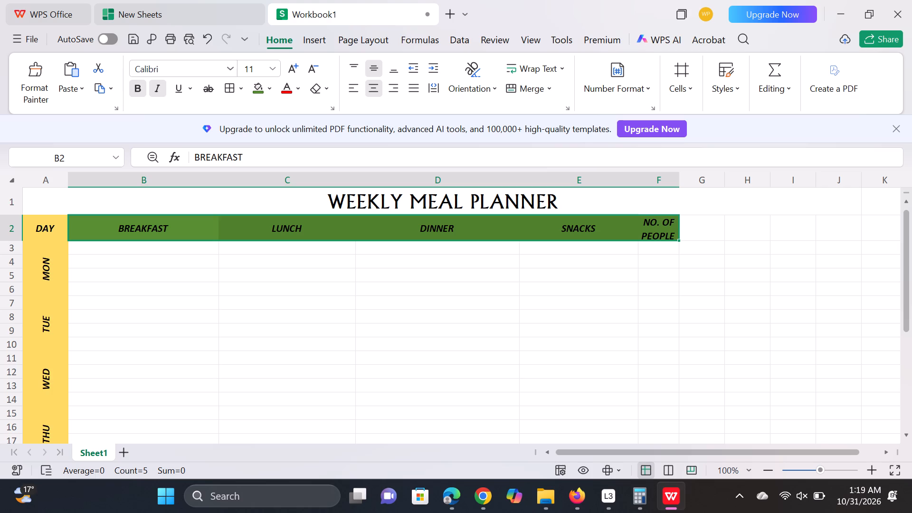
pyautogui.click(211, 249)
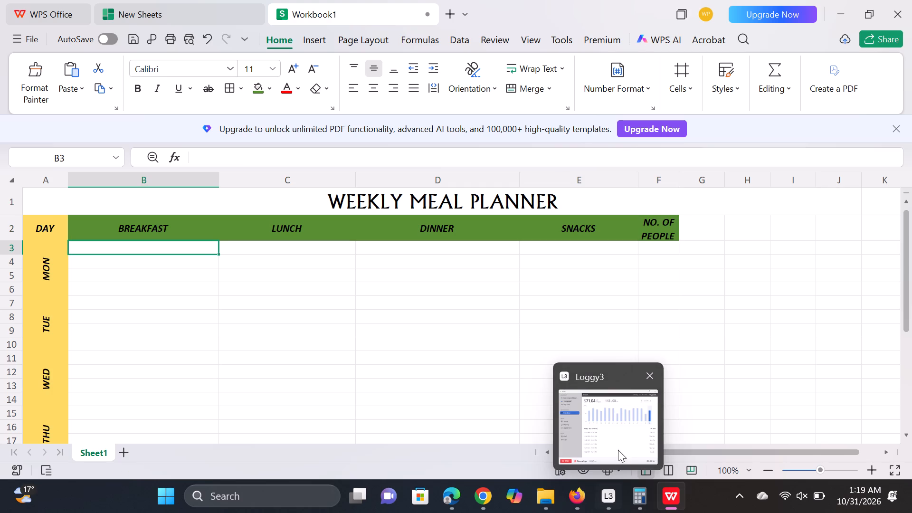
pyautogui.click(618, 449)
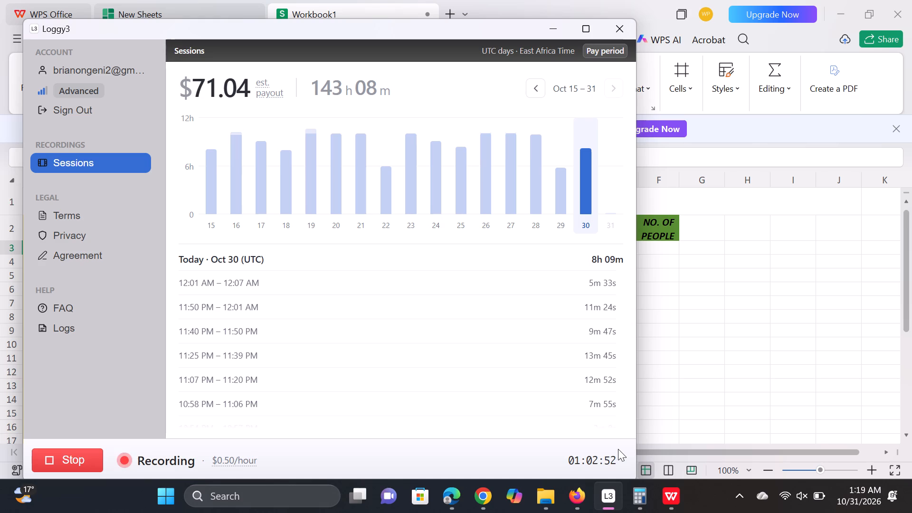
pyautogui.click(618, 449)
# Stop the current Loggy3 recording, start a new one and return to the meal planner workbook.
pyautogui.click(48, 460)
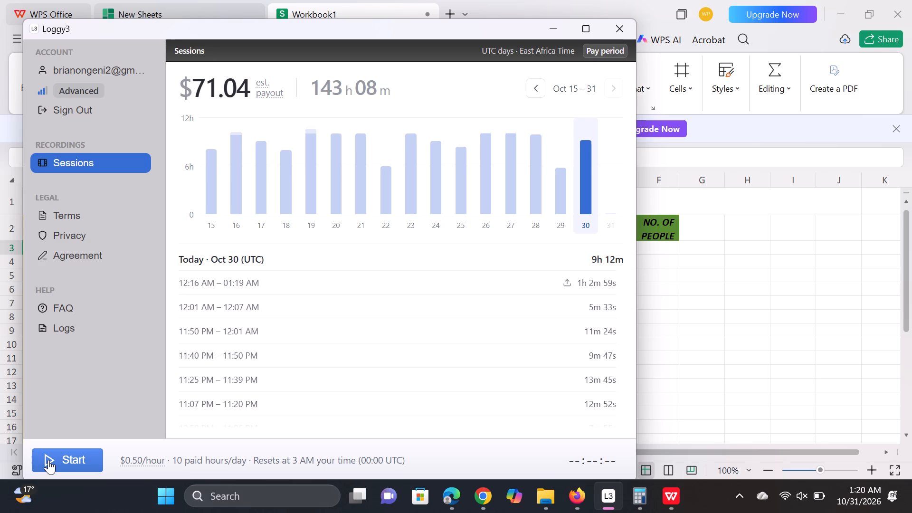
pyautogui.click(48, 460)
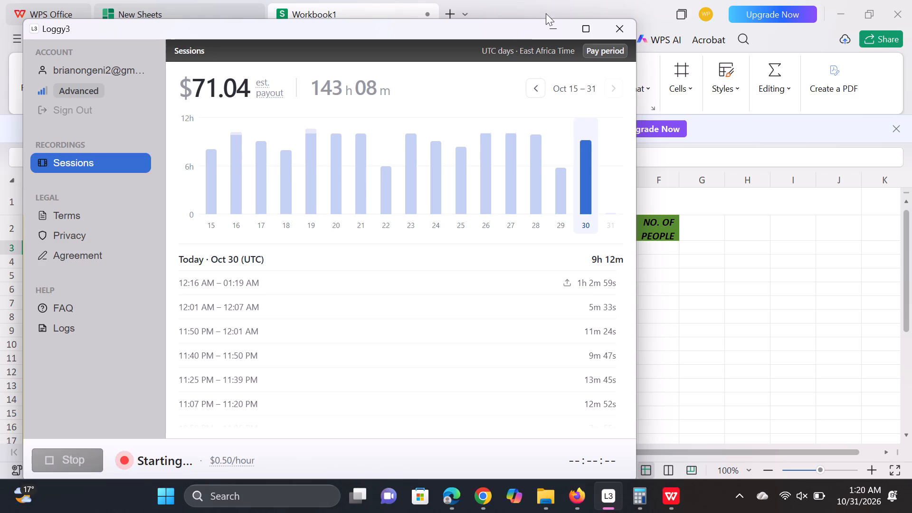
pyautogui.click(554, 28)
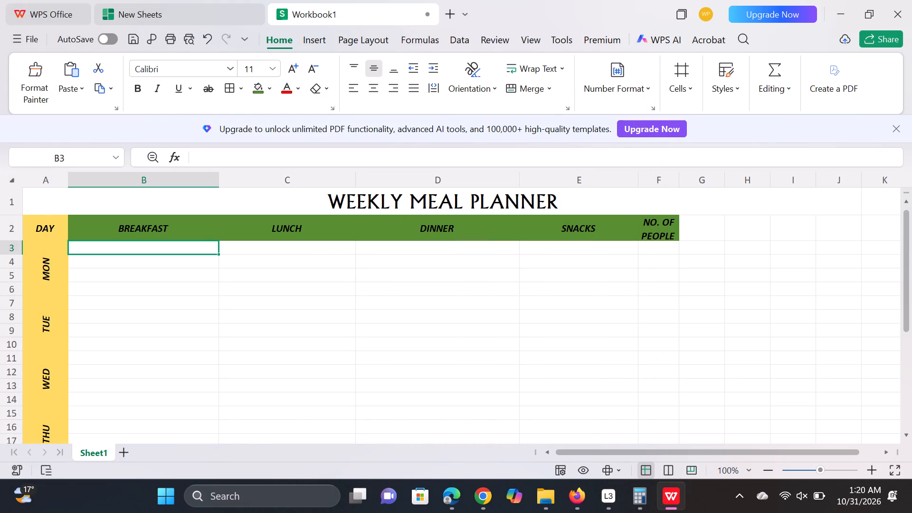
# Enter "Milk, Bread, Nuts" as Monday's breakfast in cell B3.
pyautogui.click(76, 247)
pyautogui.press('m')
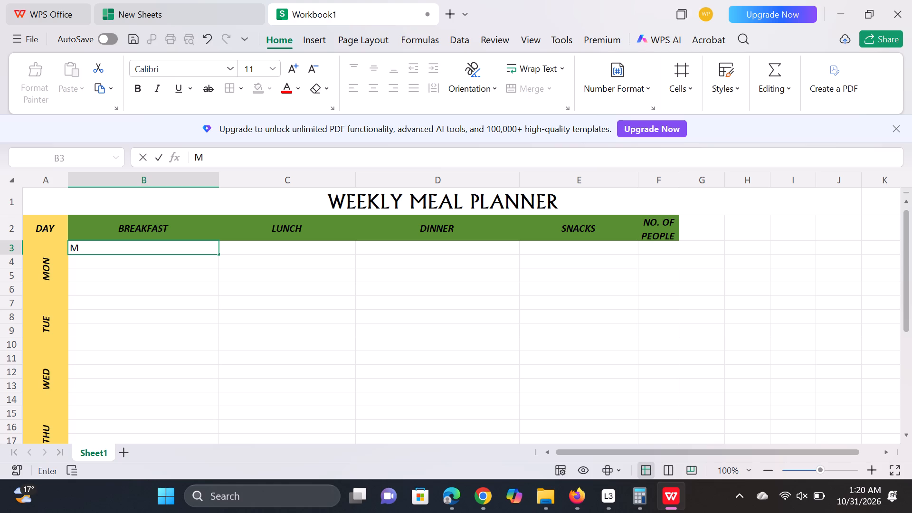
pyautogui.press('i')
pyautogui.press('l')
pyautogui.press('k')
pyautogui.press(',')
pyautogui.press('space')
pyautogui.write('read')
pyautogui.press(',')
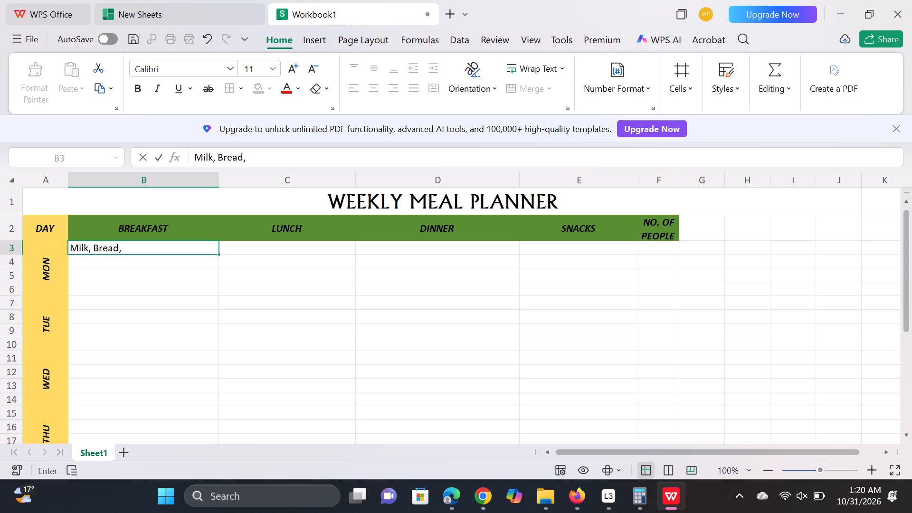
pyautogui.press('space')
pyautogui.press('n')
# Enter "Vegetable rice,Mashed potatoes," as Monday's lunch in cell C3.
pyautogui.click(274, 244)
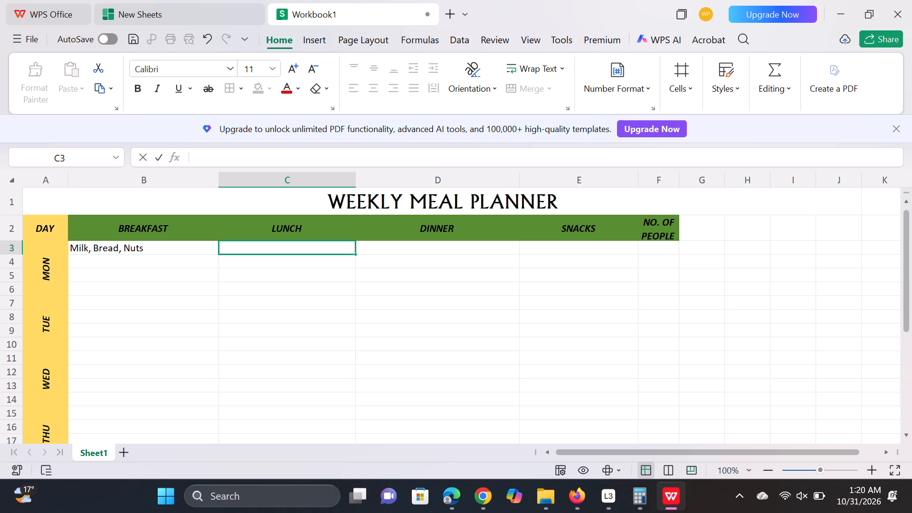
pyautogui.press('r')
pyautogui.press('BackSpace')
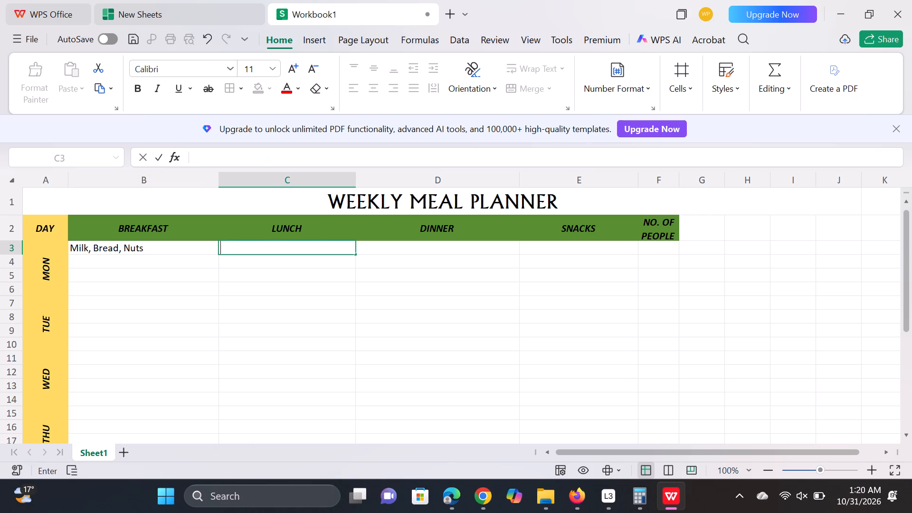
pyautogui.press('v')
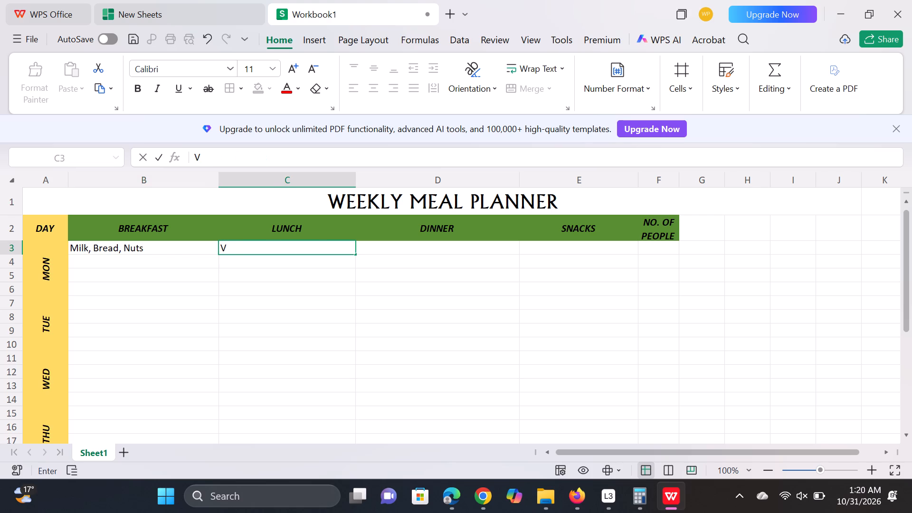
pyautogui.write('egetable rice')
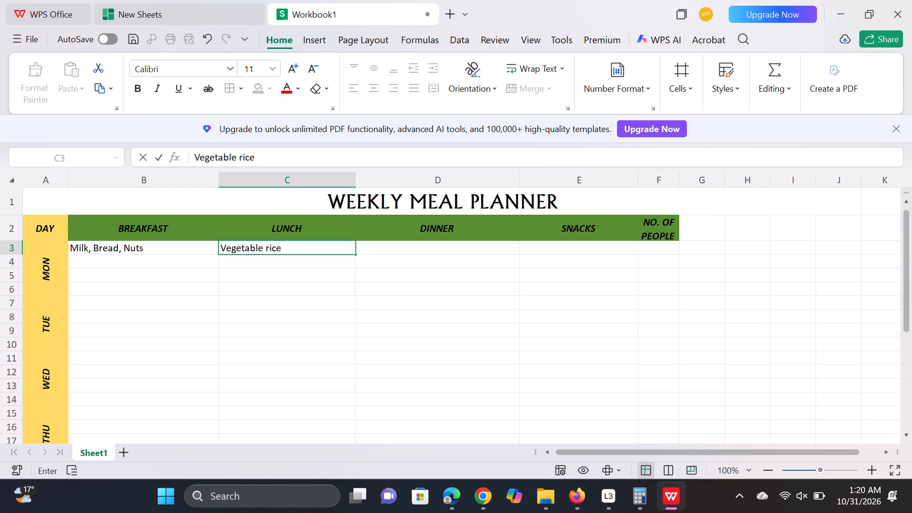
pyautogui.press(',')
pyautogui.write('po')
pyautogui.write('tatoes')
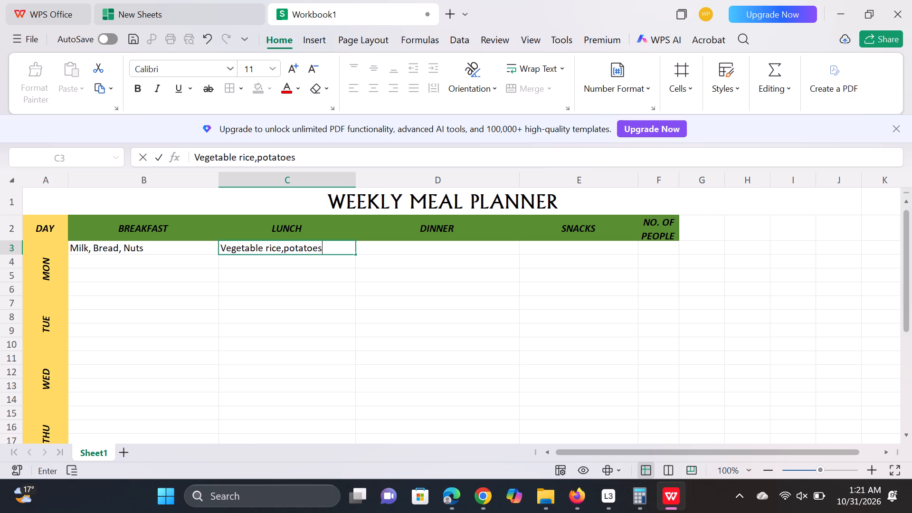
pyautogui.press(',')
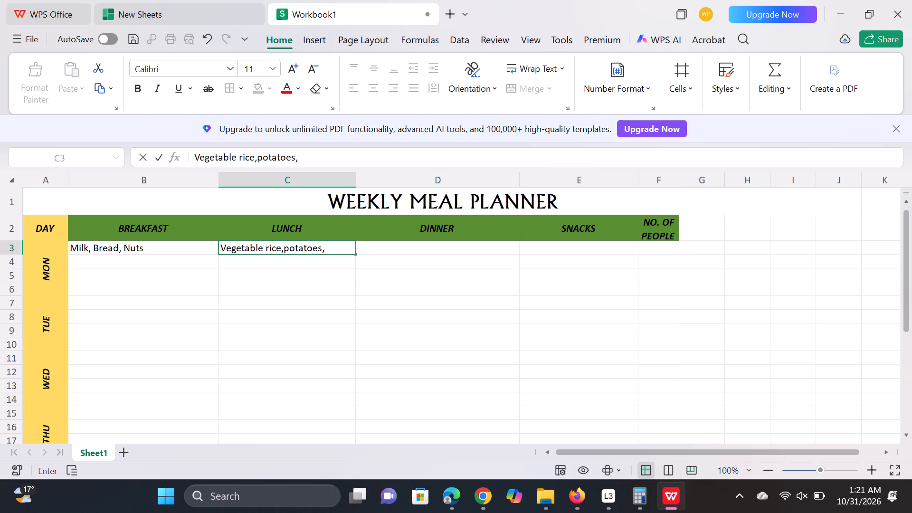
pyautogui.click(284, 250)
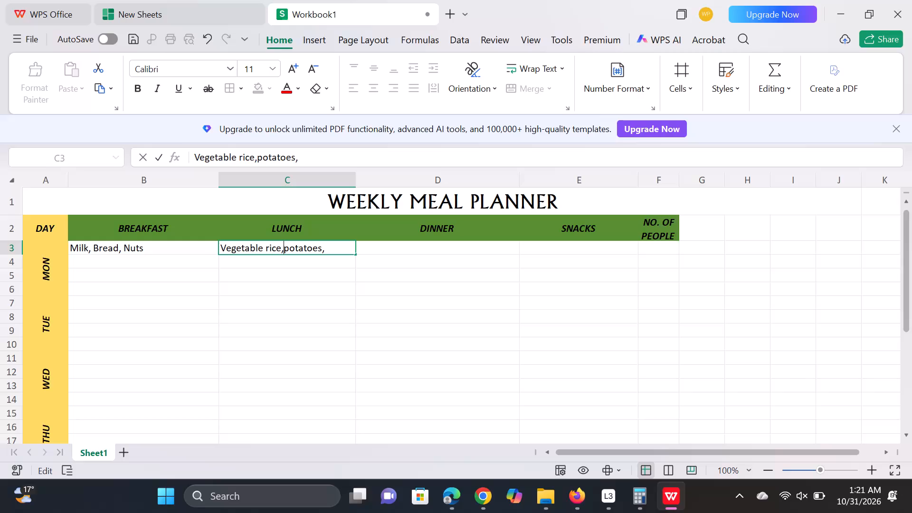
pyautogui.press('m')
pyautogui.press('a')
pyautogui.press('s')
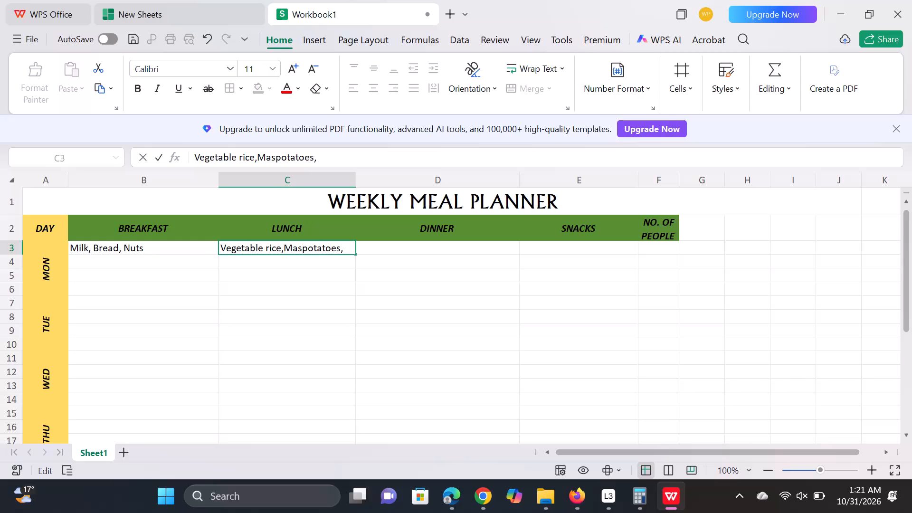
pyautogui.write('hed')
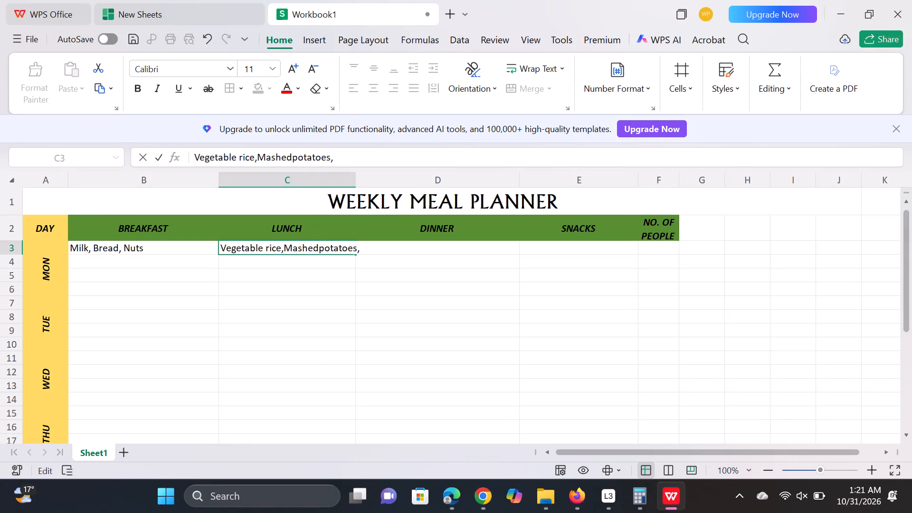
pyautogui.press('space')
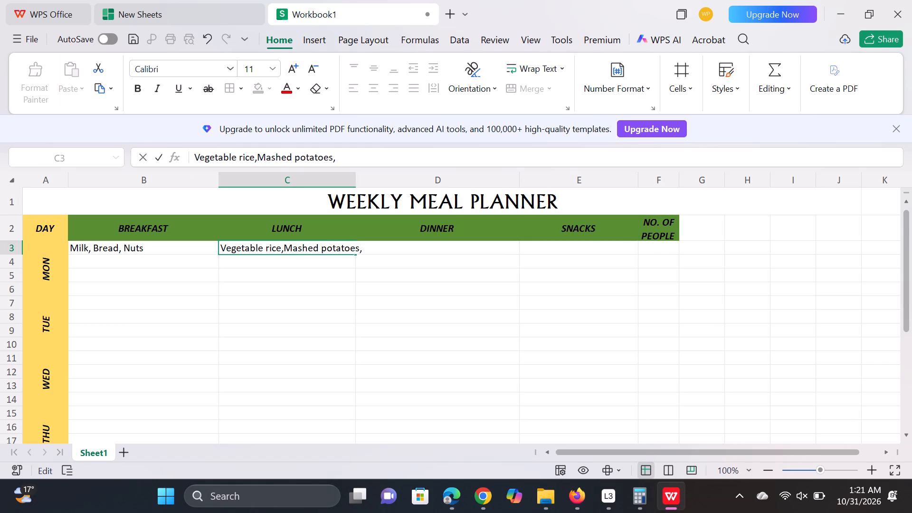
pyautogui.click(328, 258)
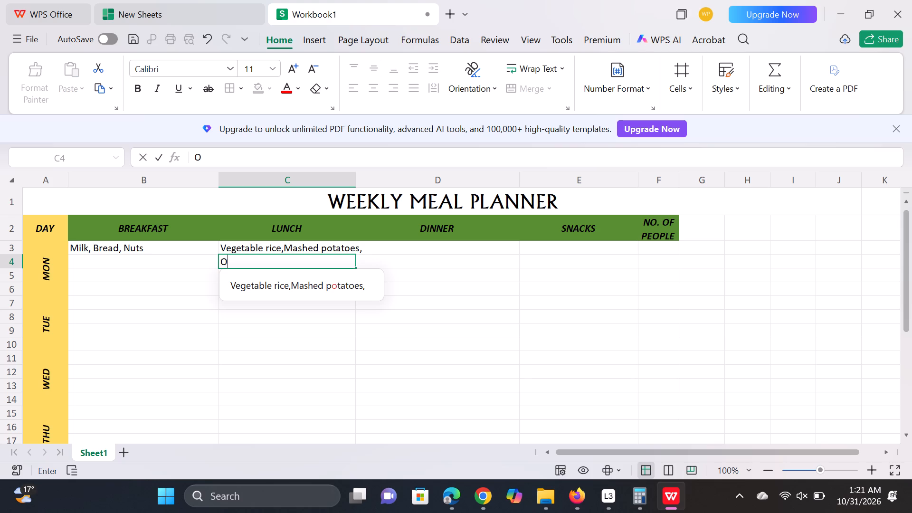
pyautogui.press('BackSpace')
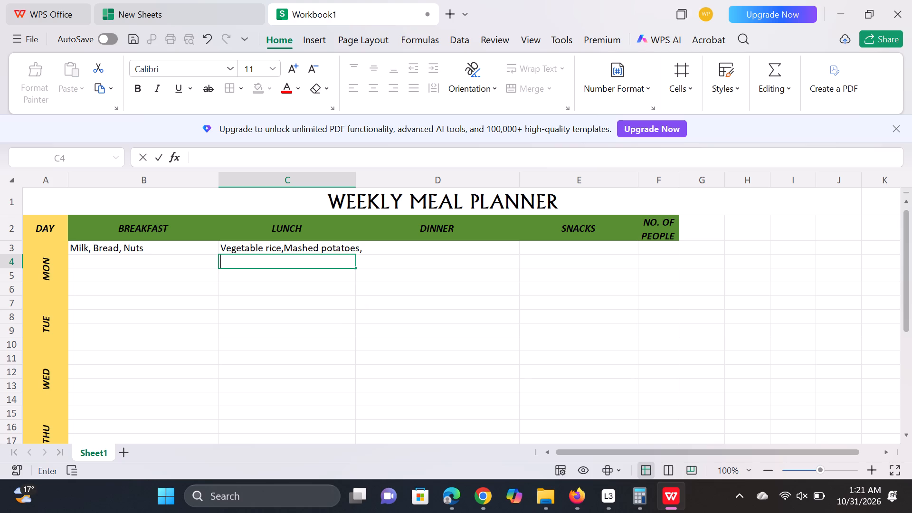
# Apply Smart Wrap to Monday's lunch cells C3:C4 and keep the result.
pyautogui.moveTo(230, 247); pyautogui.dragTo(247, 256)
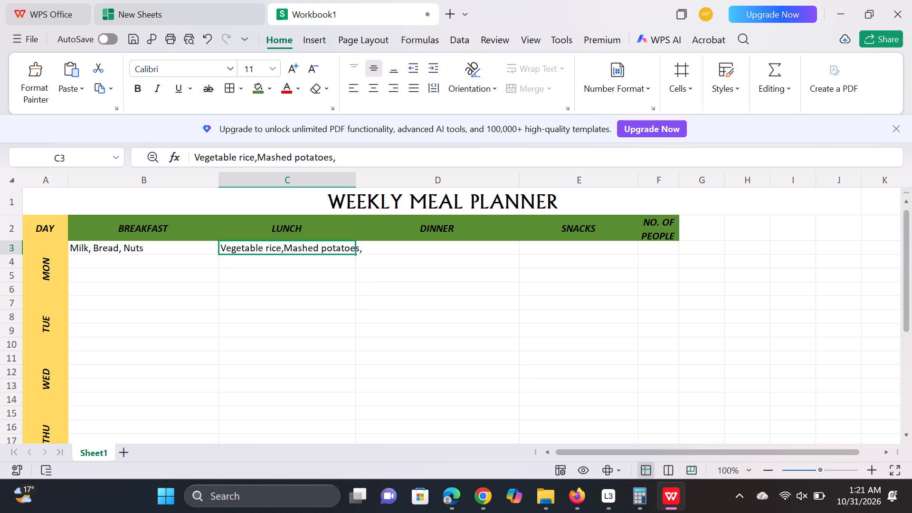
pyautogui.moveTo(247, 256); pyautogui.dragTo(249, 263)
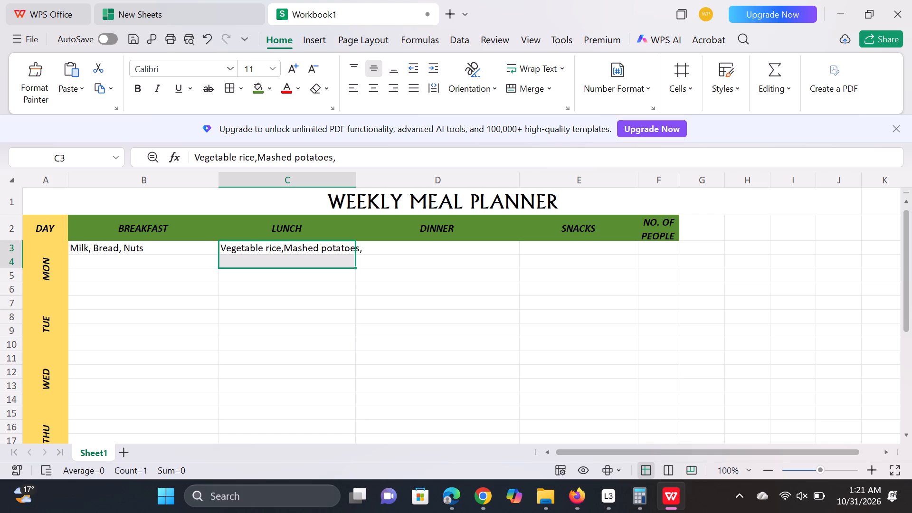
pyautogui.click(561, 65)
pyautogui.click(528, 123)
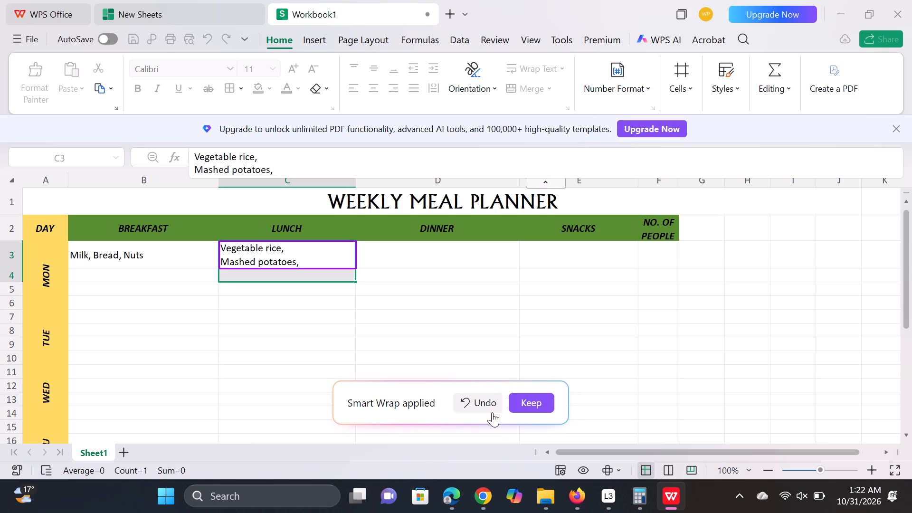
pyautogui.click(545, 399)
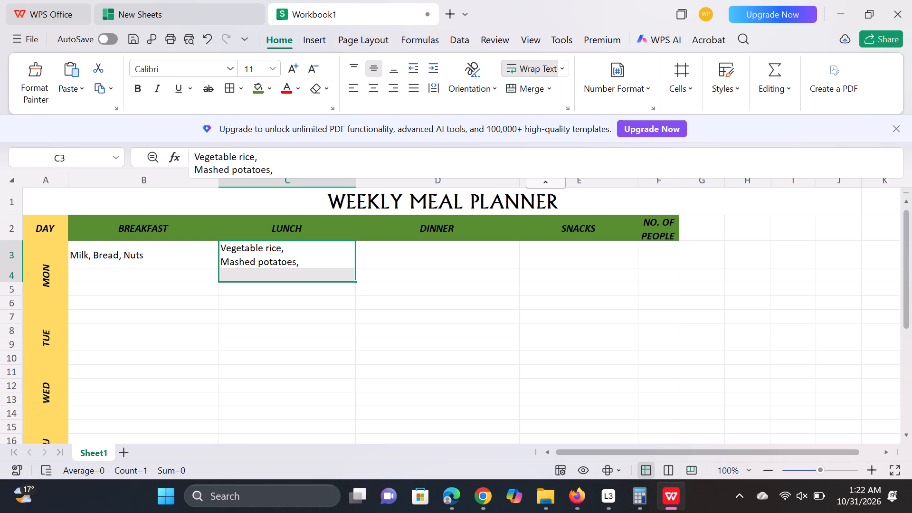
# Merge and center Monday's lunch cells C3:C6 into one block.
pyautogui.moveTo(297, 257); pyautogui.dragTo(303, 274)
pyautogui.moveTo(303, 274); pyautogui.dragTo(308, 299)
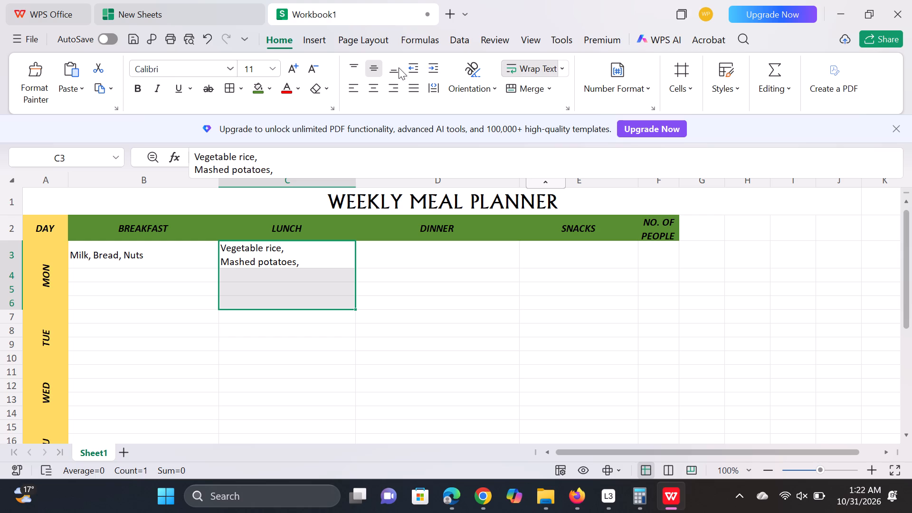
pyautogui.click(550, 87)
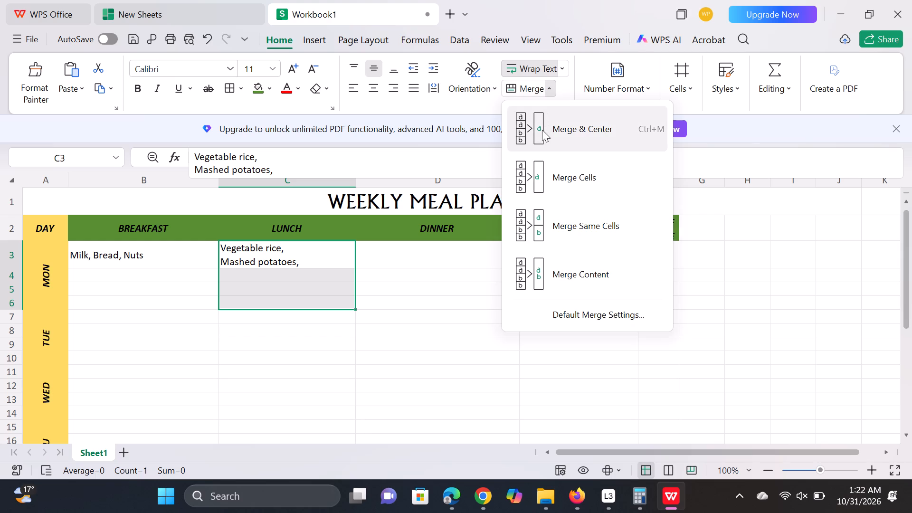
pyautogui.click(538, 126)
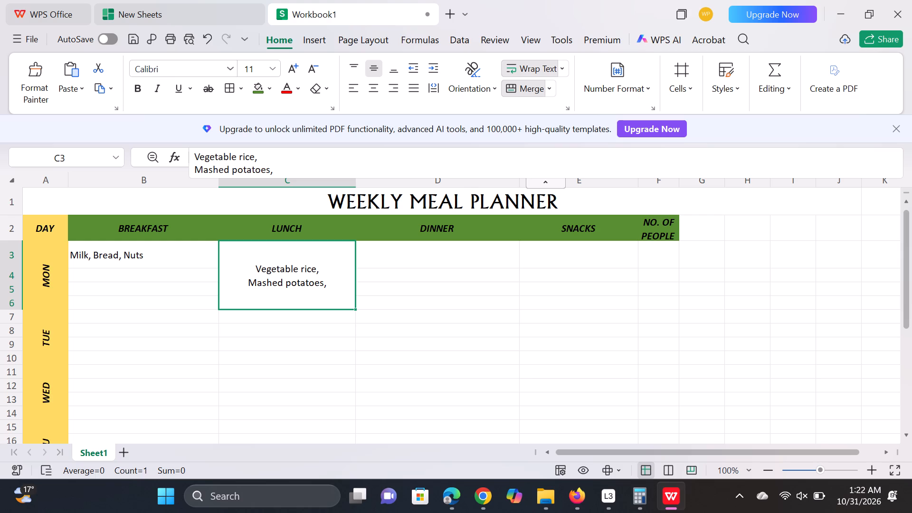
# Merge Tuesday's lunch cells C7:C10 and Wednesday's lunch cells C11:C14 into one block per day with Merge Cells.
pyautogui.moveTo(242, 317); pyautogui.dragTo(264, 361)
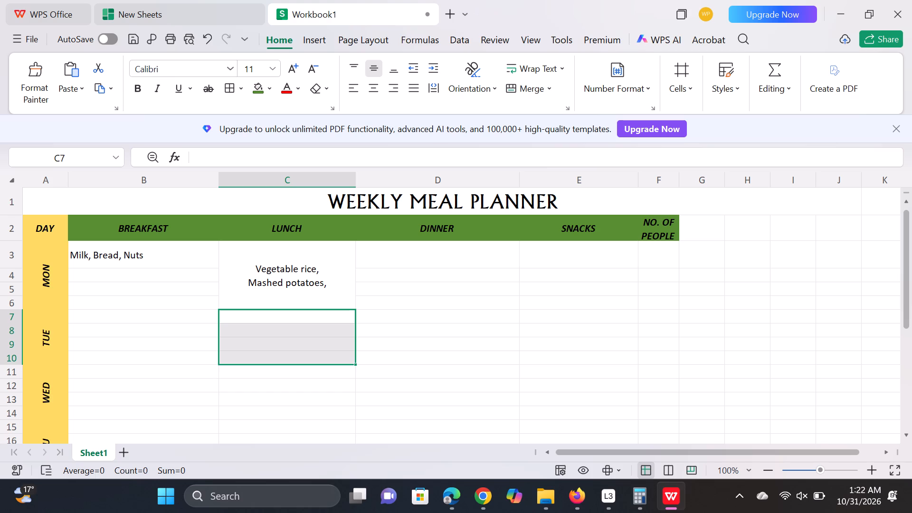
pyautogui.click(550, 86)
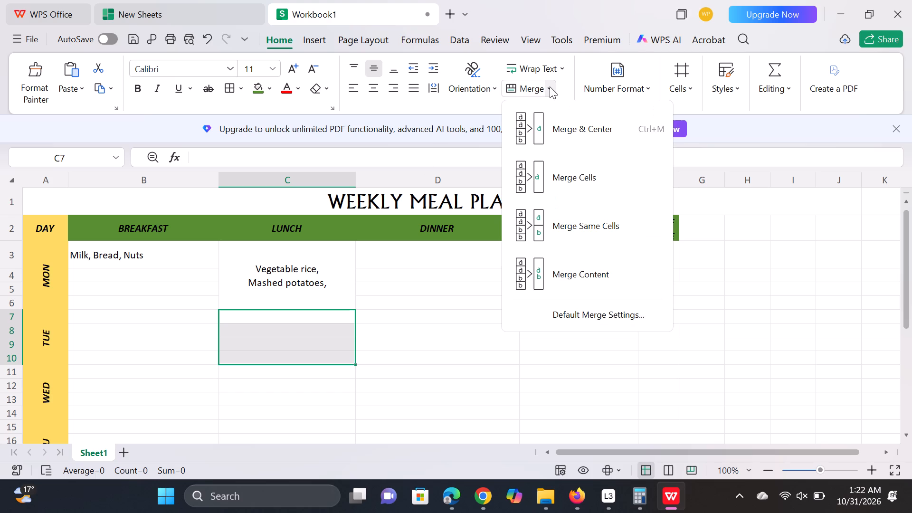
pyautogui.click(541, 177)
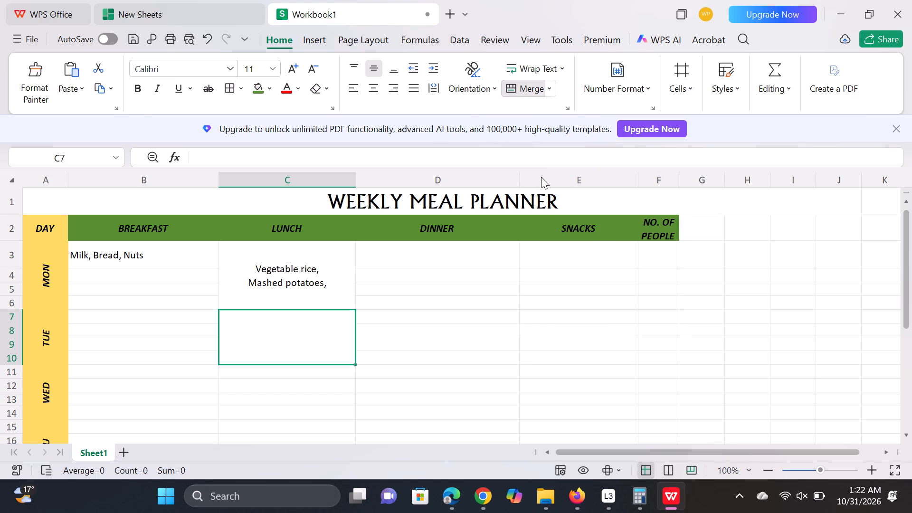
pyautogui.tripleClick(904, 433)
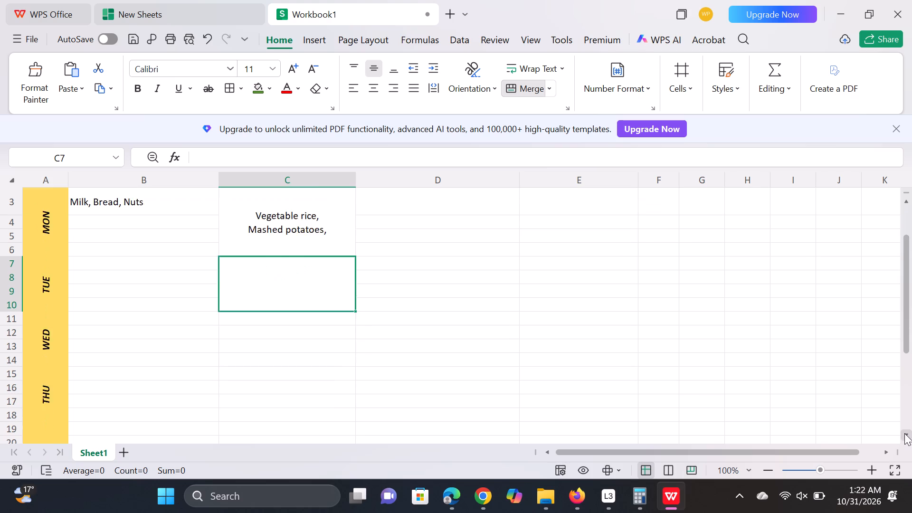
pyautogui.click(904, 433)
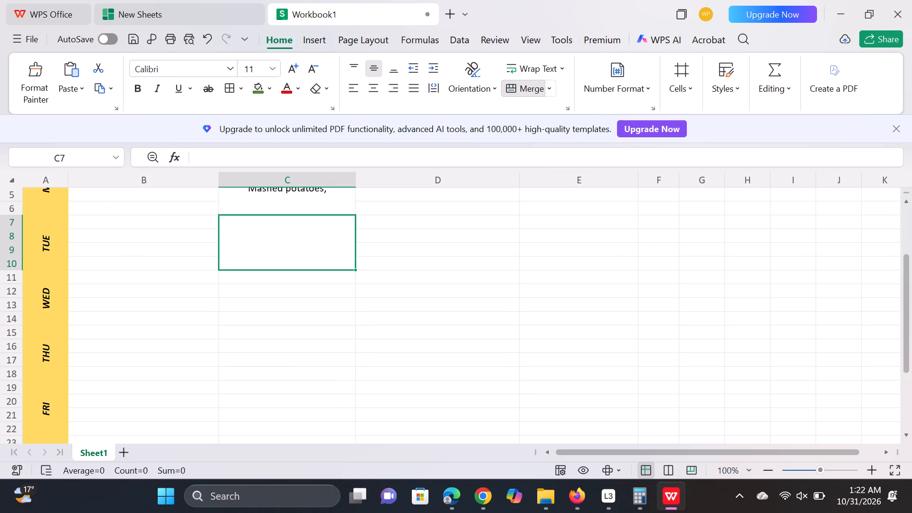
pyautogui.moveTo(239, 278); pyautogui.dragTo(247, 326)
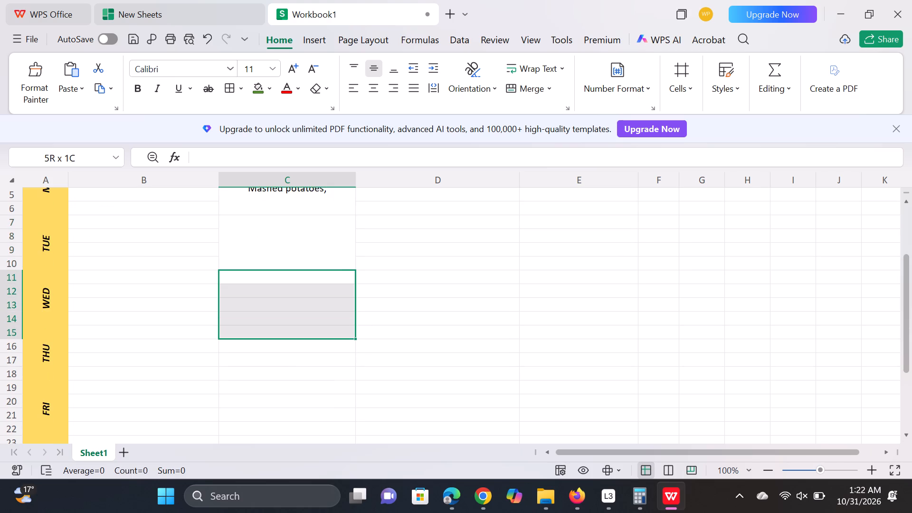
pyautogui.moveTo(247, 326); pyautogui.dragTo(257, 314)
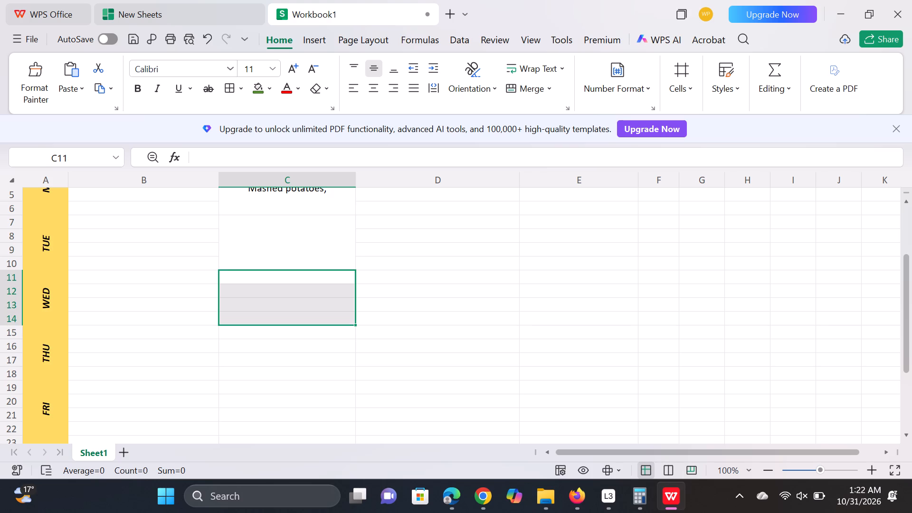
pyautogui.click(547, 89)
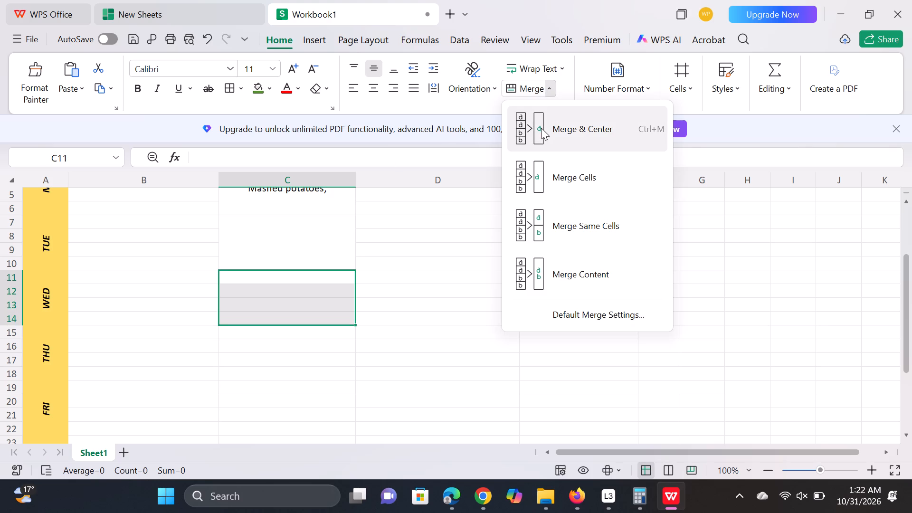
pyautogui.click(534, 183)
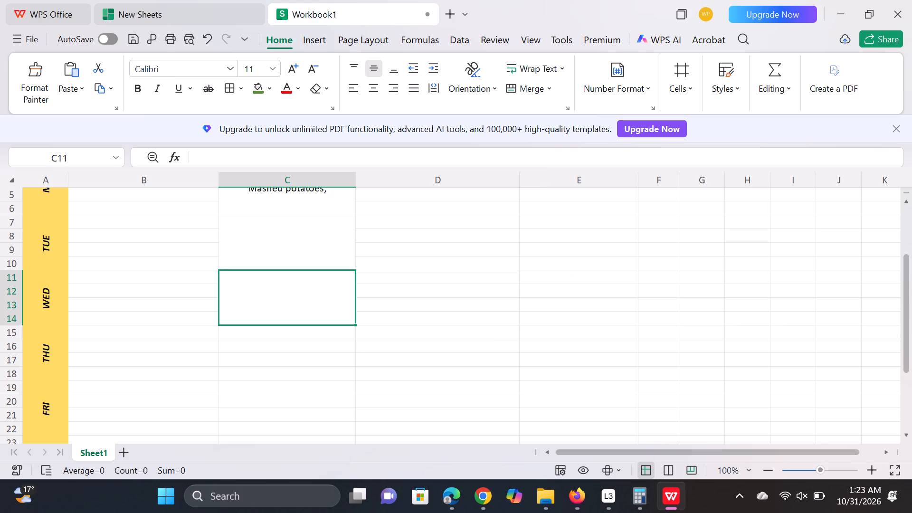
# Merge Thursday's lunch cells C15:C18 and Friday's lunch cells C19:C22 into one block per day.
pyautogui.moveTo(266, 333); pyautogui.dragTo(270, 343)
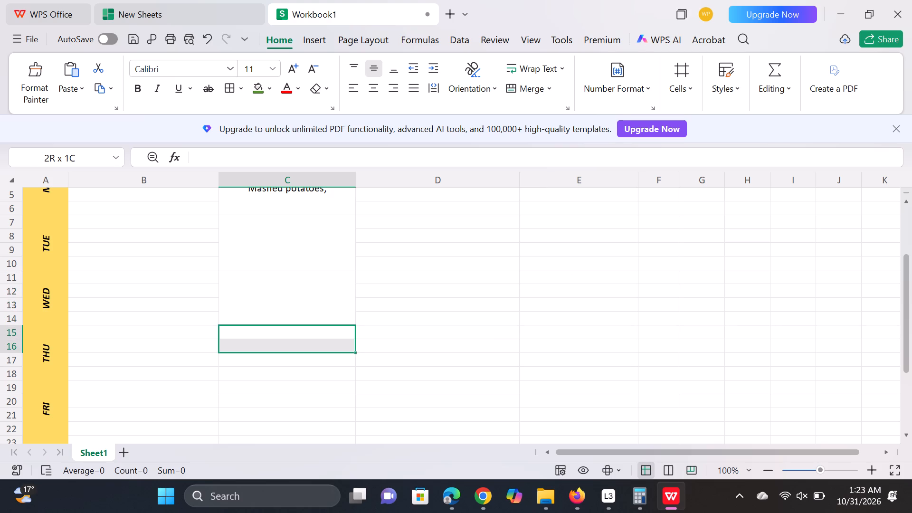
pyautogui.moveTo(270, 343); pyautogui.dragTo(281, 367)
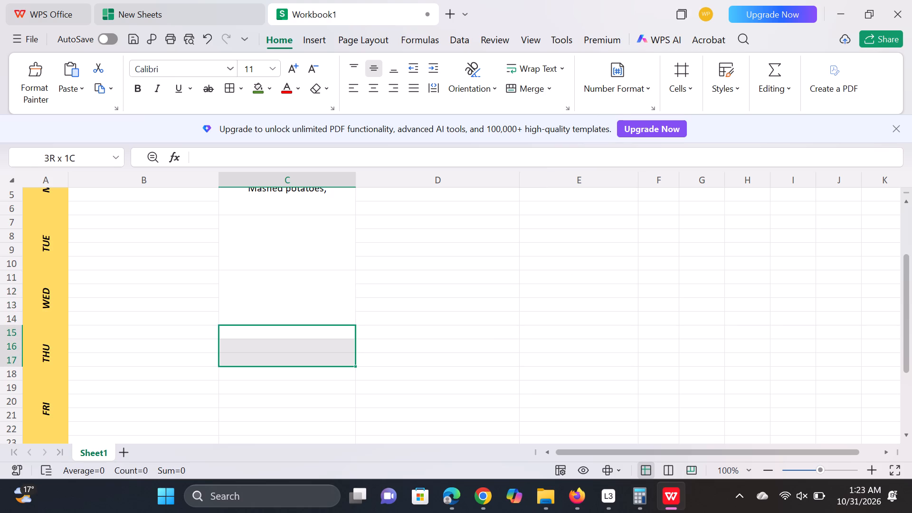
pyautogui.moveTo(281, 367); pyautogui.dragTo(287, 376)
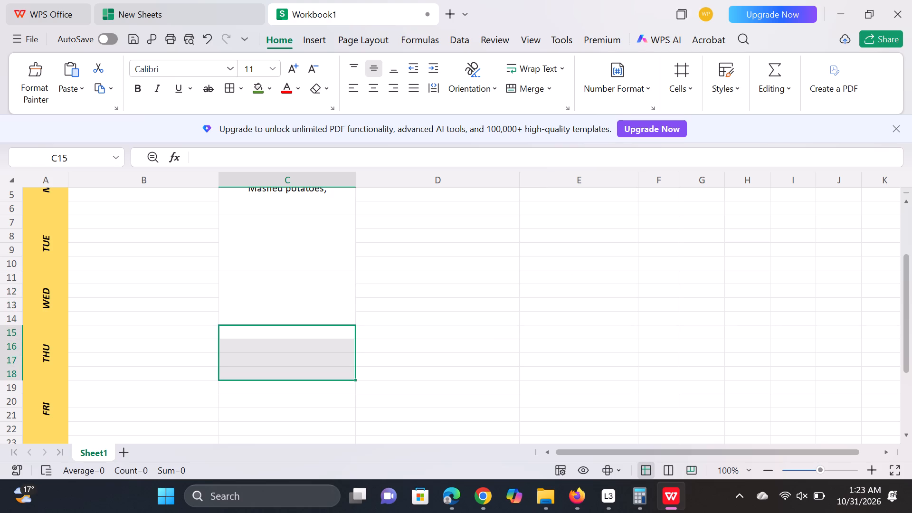
pyautogui.click(551, 86)
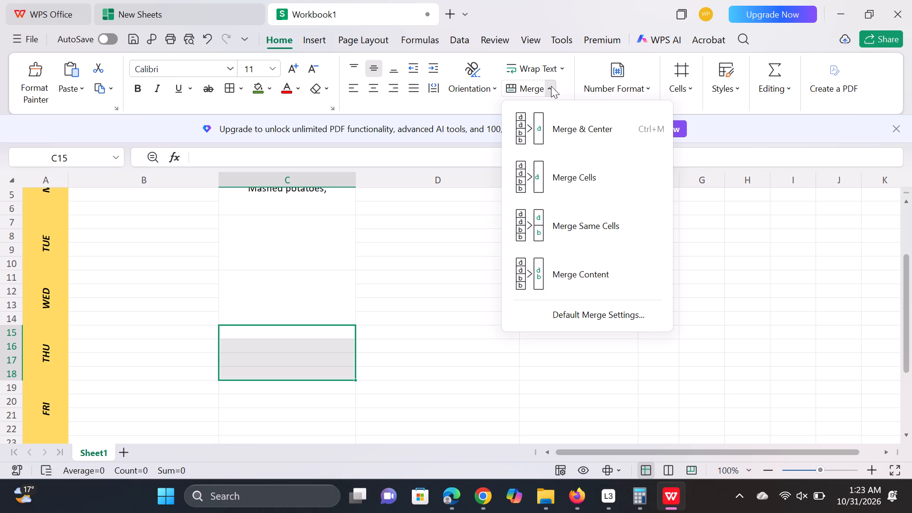
pyautogui.click(538, 180)
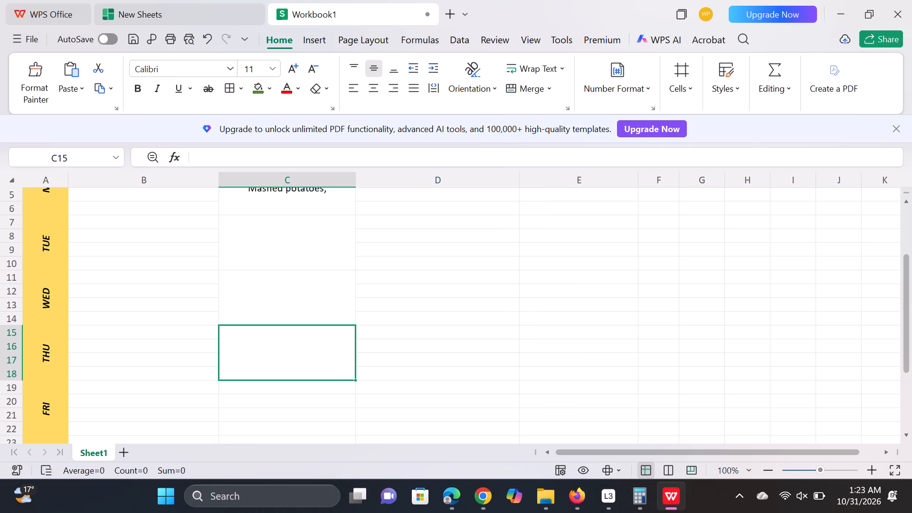
pyautogui.moveTo(256, 387); pyautogui.dragTo(272, 438)
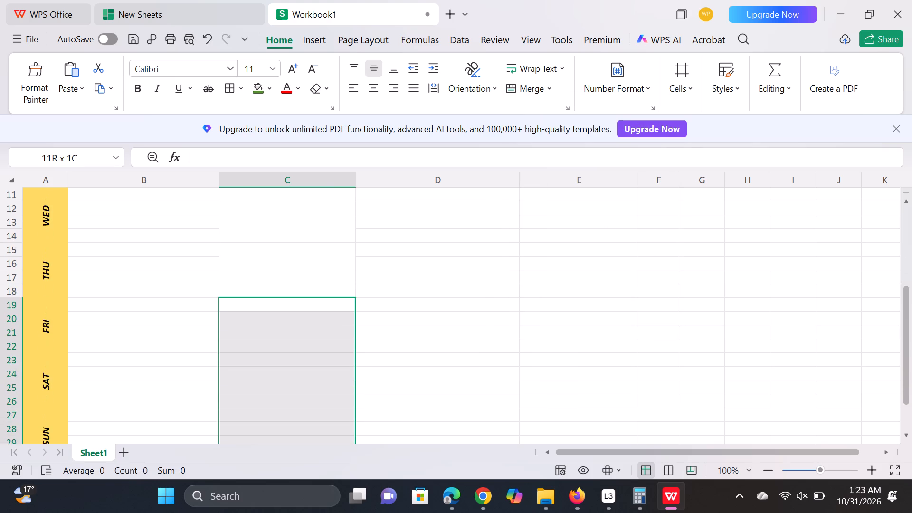
pyautogui.moveTo(272, 438); pyautogui.dragTo(276, 358)
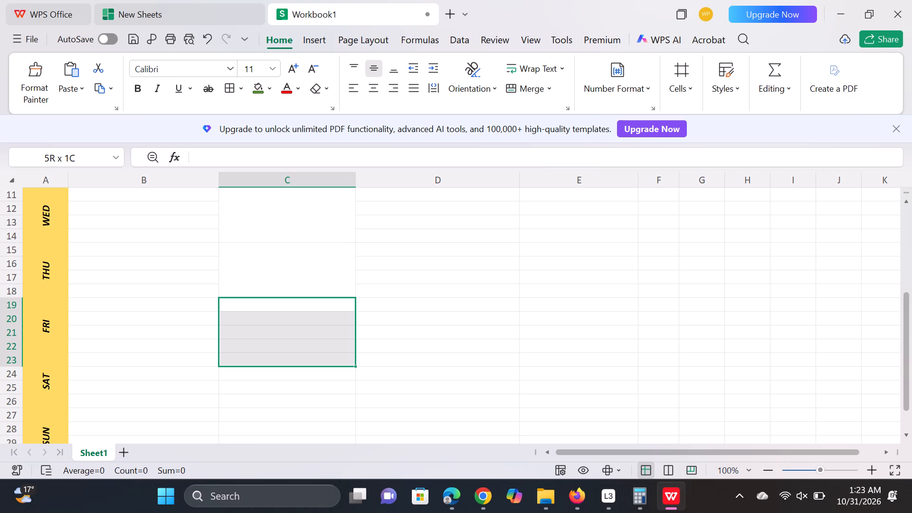
pyautogui.moveTo(276, 358); pyautogui.dragTo(288, 347)
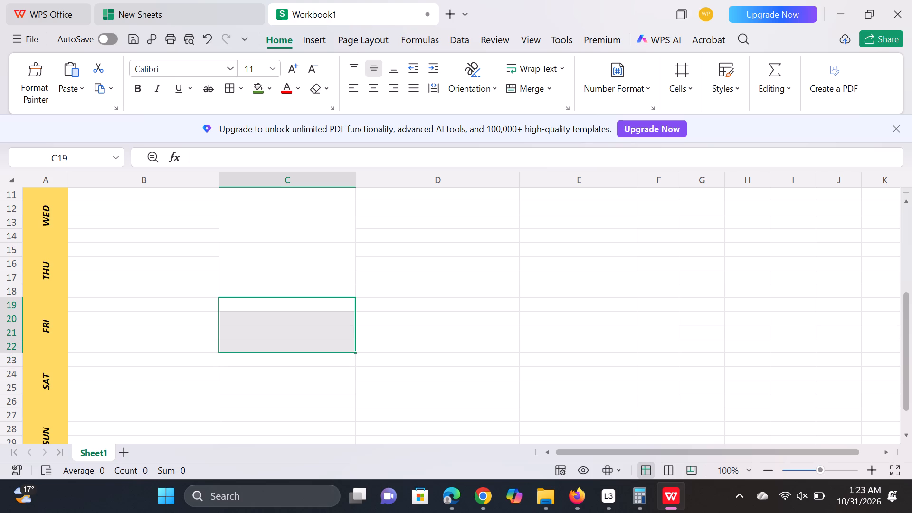
pyautogui.click(544, 86)
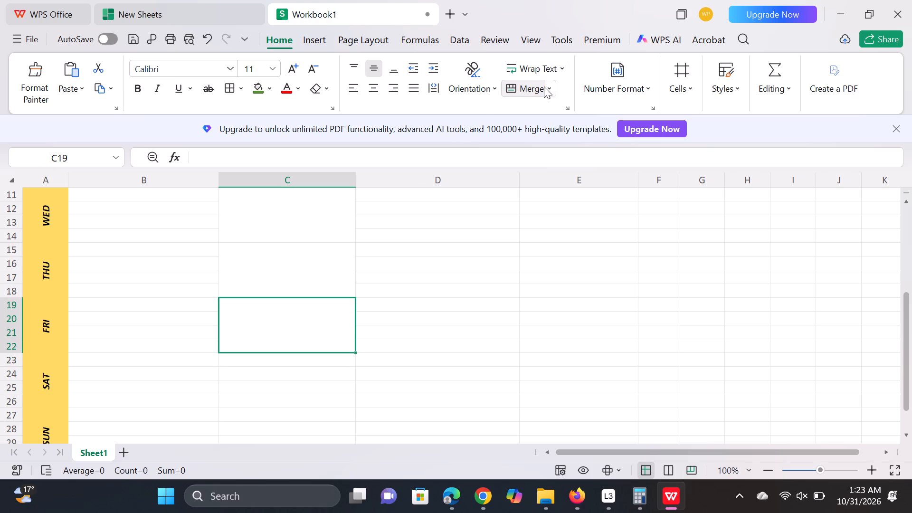
# Merge Saturday's lunch cells C23:C26 and Sunday's lunch cells C27:C30 into one block per day with Merge Cells.
pyautogui.moveTo(299, 360); pyautogui.dragTo(309, 397)
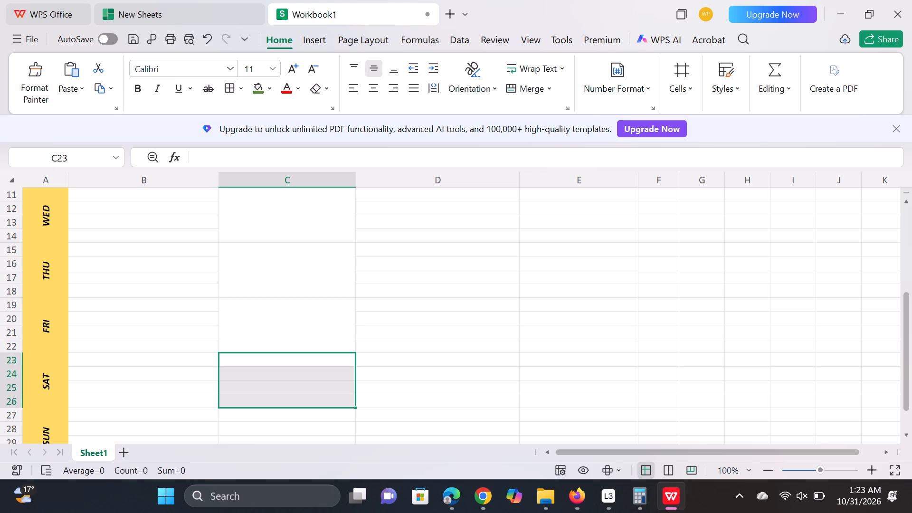
pyautogui.click(549, 90)
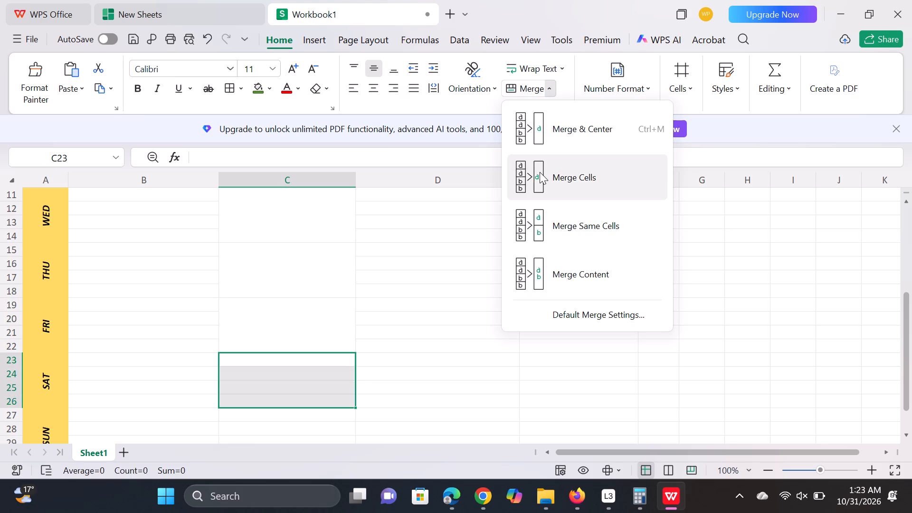
pyautogui.click(540, 172)
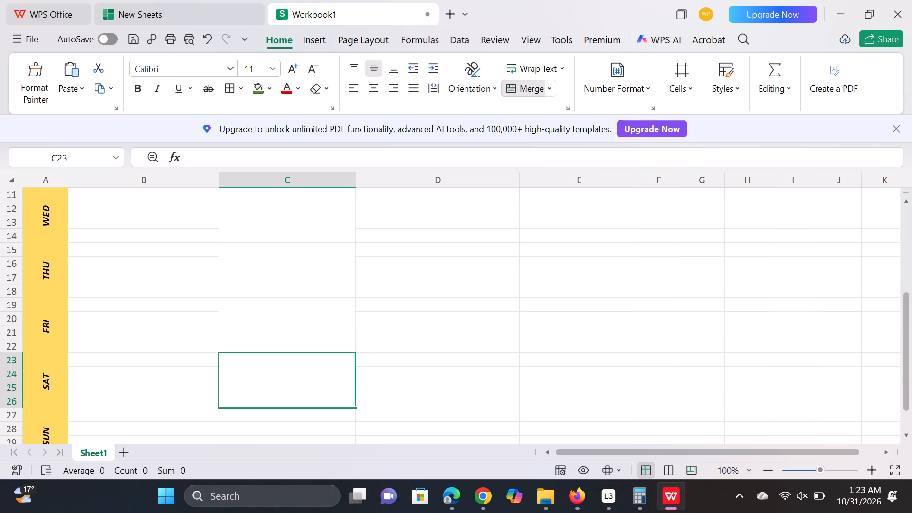
pyautogui.moveTo(324, 417); pyautogui.dragTo(324, 418)
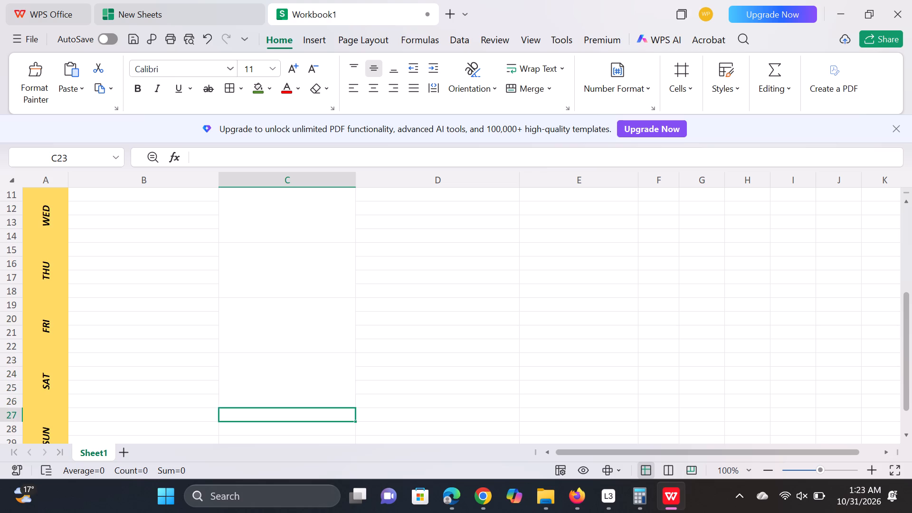
pyautogui.moveTo(324, 418); pyautogui.dragTo(338, 443)
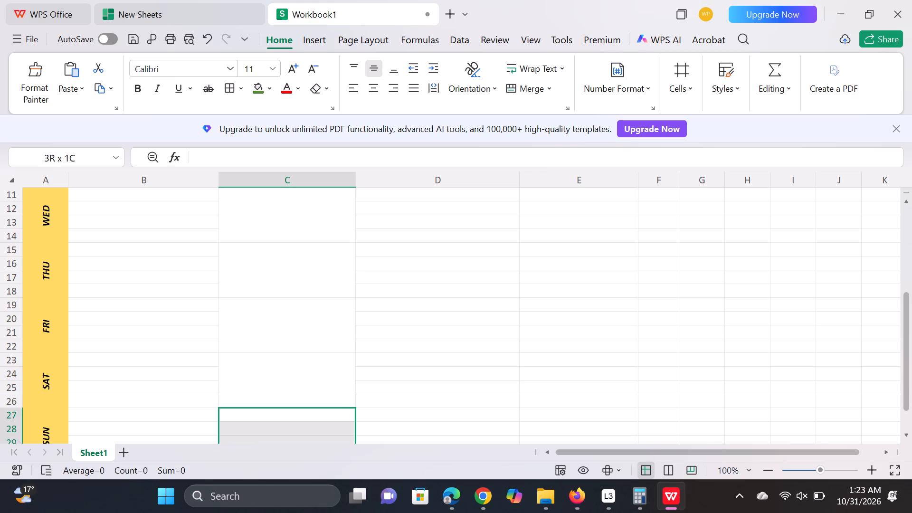
pyautogui.moveTo(338, 443); pyautogui.dragTo(332, 401)
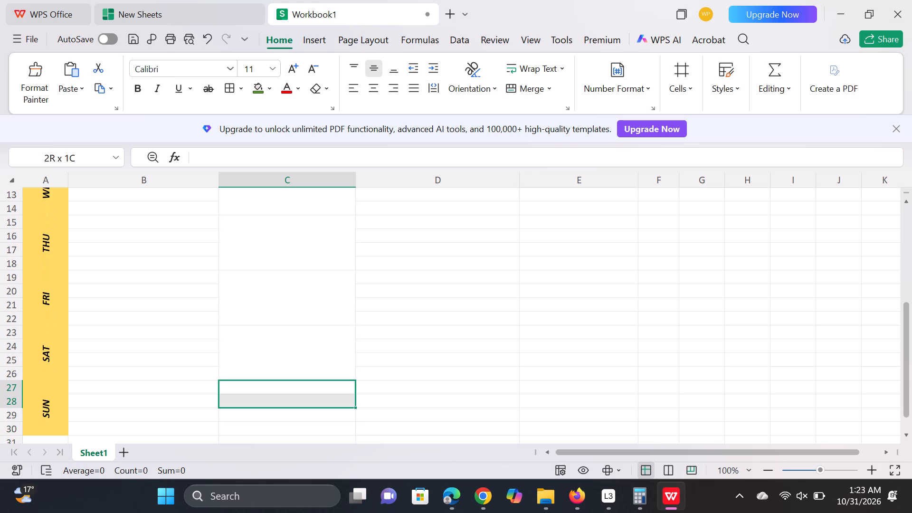
pyautogui.moveTo(332, 401); pyautogui.dragTo(335, 425)
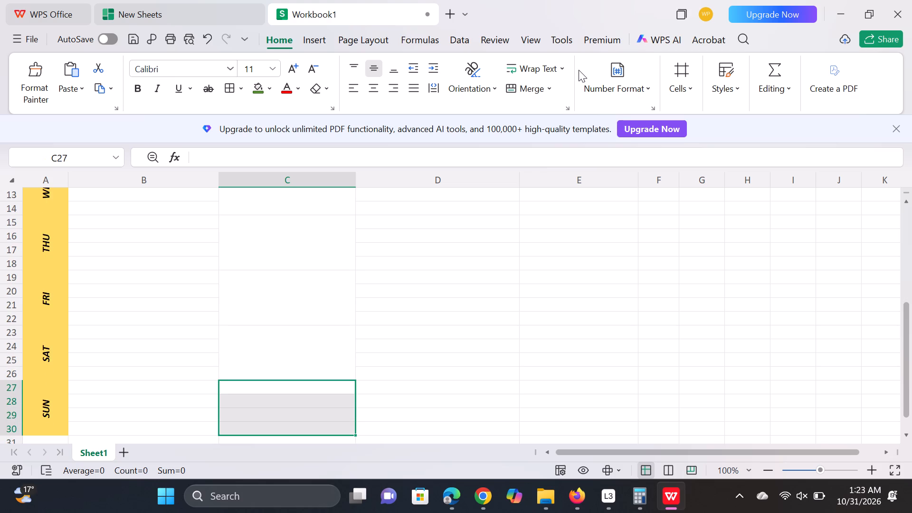
pyautogui.click(553, 88)
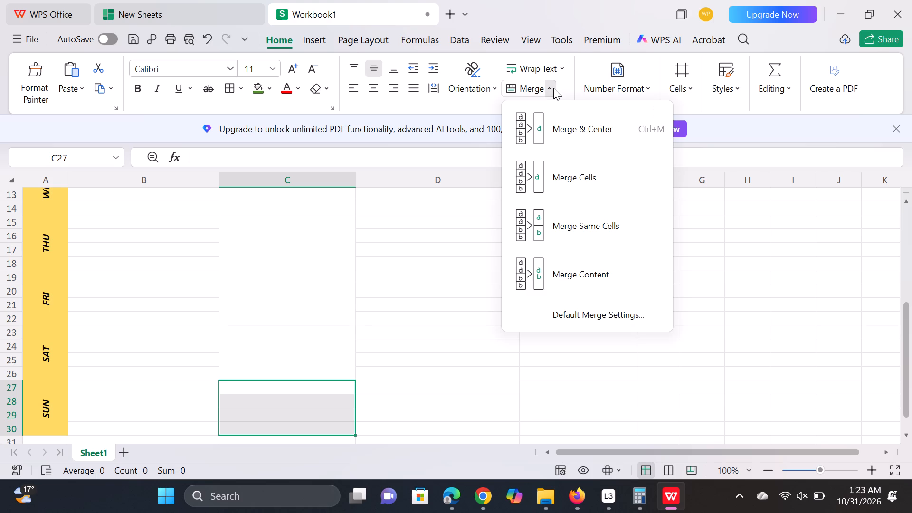
pyautogui.click(539, 174)
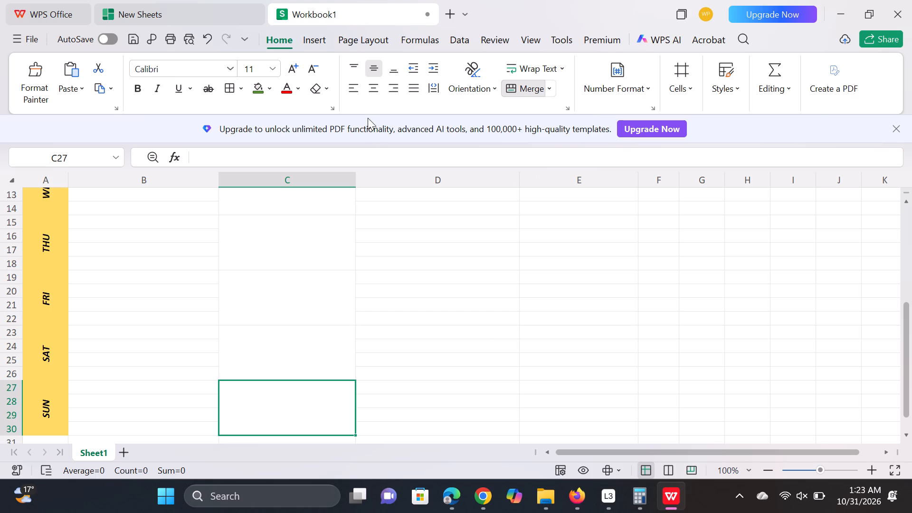
pyautogui.click(420, 323)
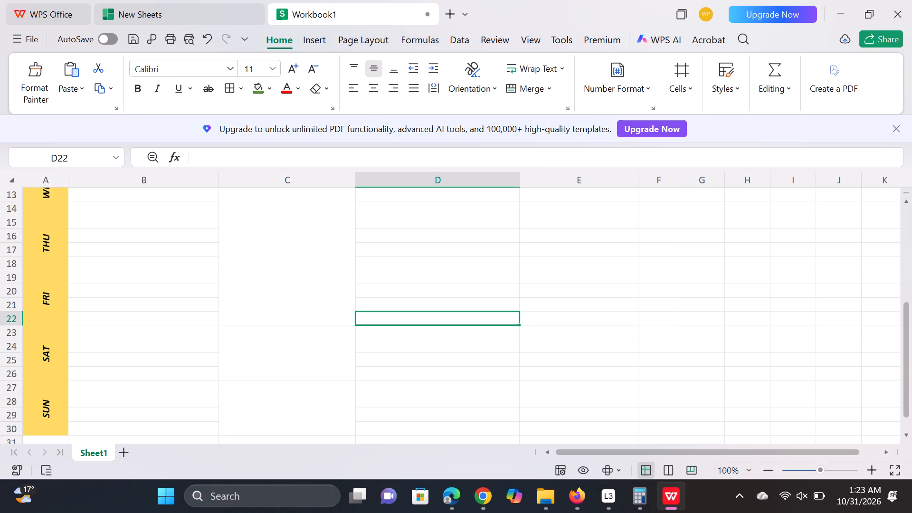
# Save the workbook in Downloads as FAMILY WEEKLY MEAL PLANNER in Microsoft Excel Workbook (.xlsx) format.
pyautogui.hotkey('ctrl', 's')
pyautogui.hotkey('ctrl', 's')
pyautogui.hotkey('ctrl', 's')
pyautogui.hotkey('ctrl', 's')
pyautogui.hotkey('ctrl', 's')
pyautogui.hotkey('ctrl', 's')
pyautogui.hotkey('ctrl', 's')
pyautogui.hotkey('ctrl', 's')
pyautogui.hotkey('ctrl', 's')
pyautogui.hotkey('ctrl', 's')
pyautogui.hotkey('ctrl', 's')
pyautogui.hotkey('ctrl', 's')
pyautogui.hotkey('ctrl', 's')
pyautogui.hotkey('ctrl', 's')
pyautogui.hotkey('ctrl', 's')
pyautogui.hotkey('ctrl', 's')
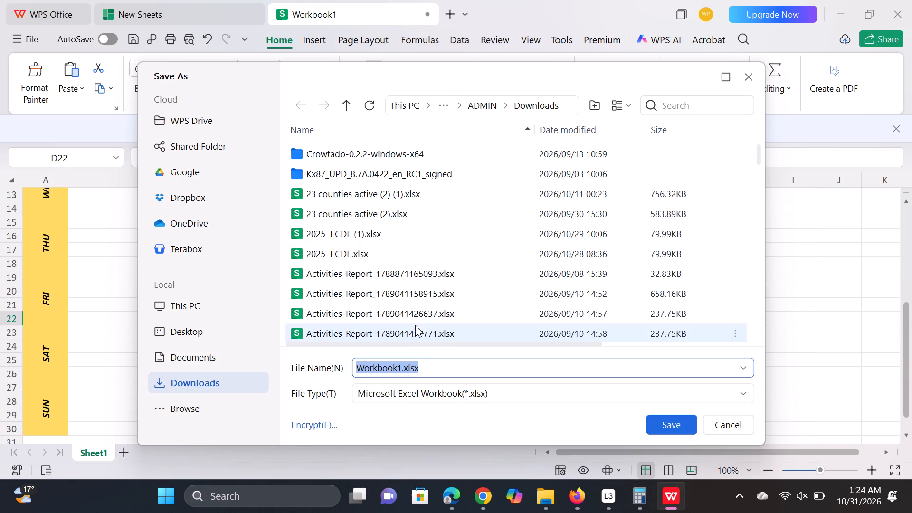
pyautogui.click(430, 367)
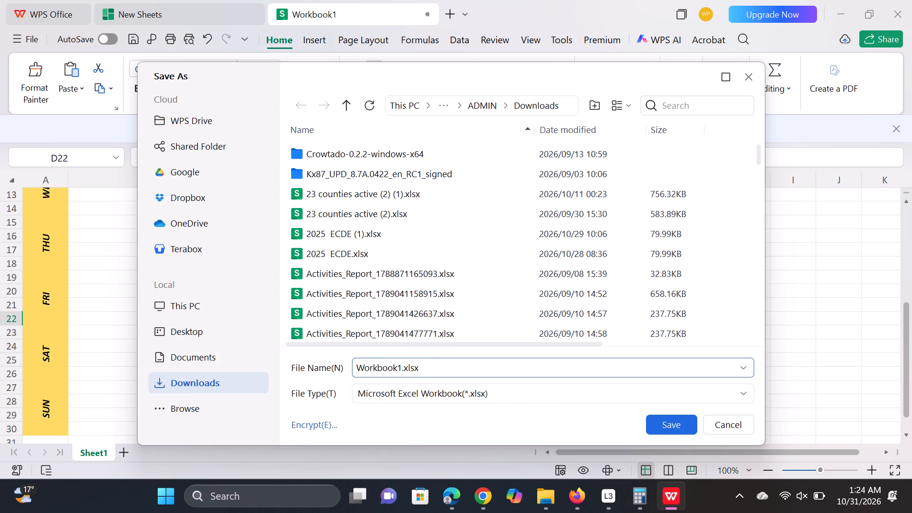
pyautogui.press('BackSpace')
pyautogui.press('BackSpace')
pyautogui.press('BackSpace')
pyautogui.press('BackSpace')
pyautogui.press('BackSpace')
pyautogui.press('BackSpace')
pyautogui.press('BackSpace')
pyautogui.press('BackSpace')
pyautogui.press('BackSpace')
pyautogui.press('BackSpace')
pyautogui.press('BackSpace')
pyautogui.press('BackSpace')
pyautogui.press('BackSpace')
pyautogui.press('BackSpace')
pyautogui.press('BackSpace')
pyautogui.press('BackSpace')
pyautogui.press('BackSpace')
pyautogui.press('BackSpace')
pyautogui.press('BackSpace')
pyautogui.press('BackSpace')
pyautogui.press('BackSpace')
pyautogui.press('BackSpace')
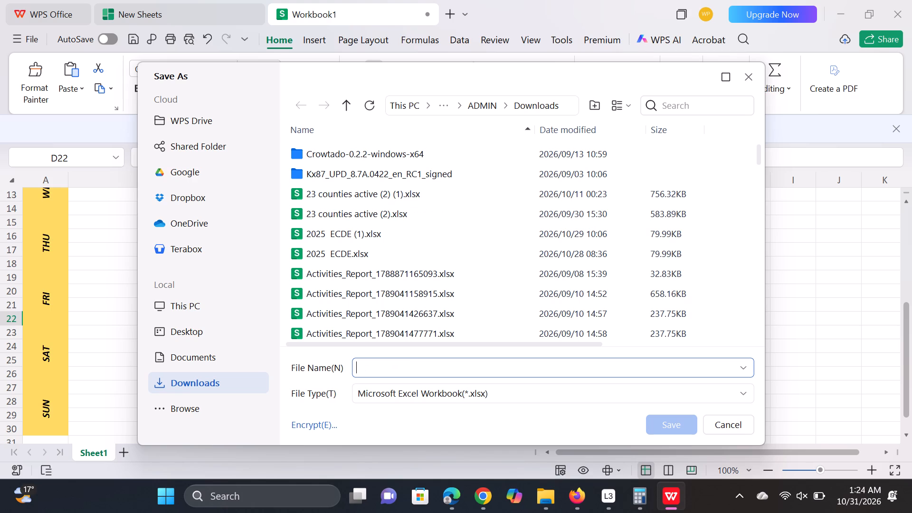
pyautogui.write('FA')
pyautogui.write('MILY WEE')
pyautogui.press('k')
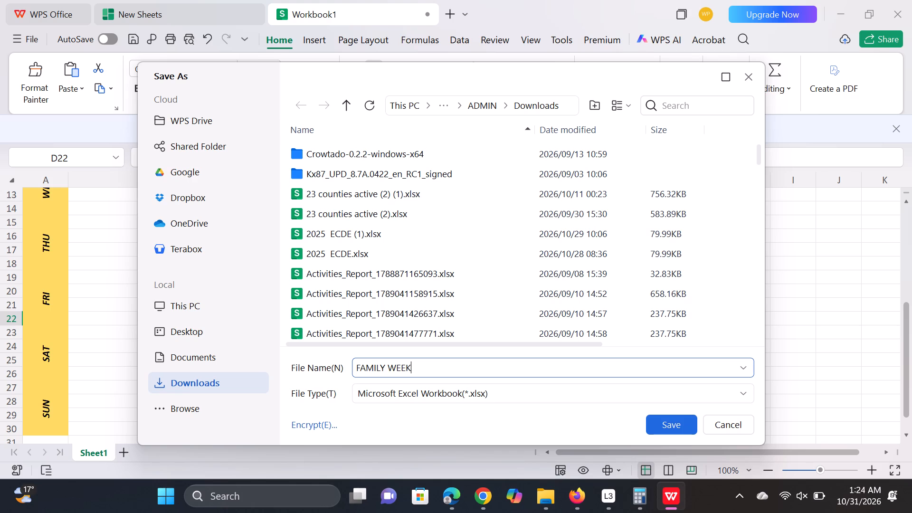
pyautogui.write('LY MEA')
pyautogui.write('L PLANNER')
pyautogui.click(672, 425)
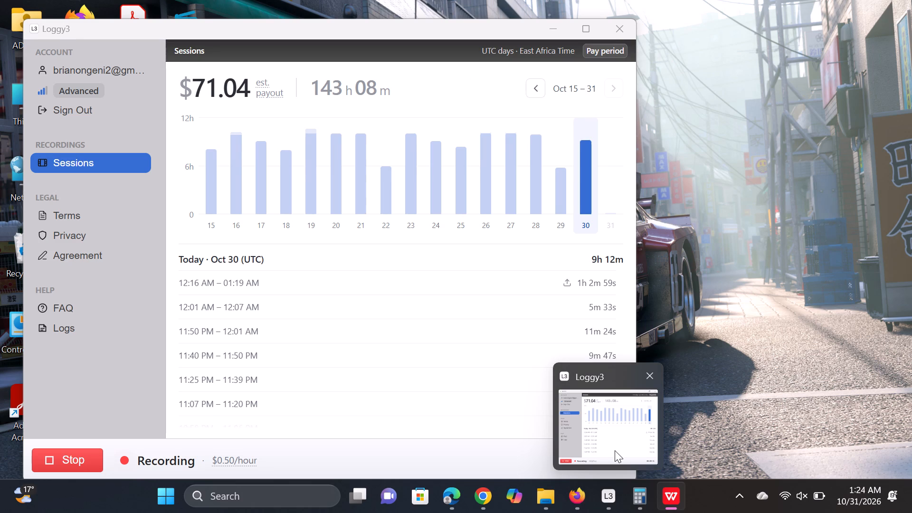
# Switch to Loggy3, stop the running recording and minimize its window.
pyautogui.click(615, 450)
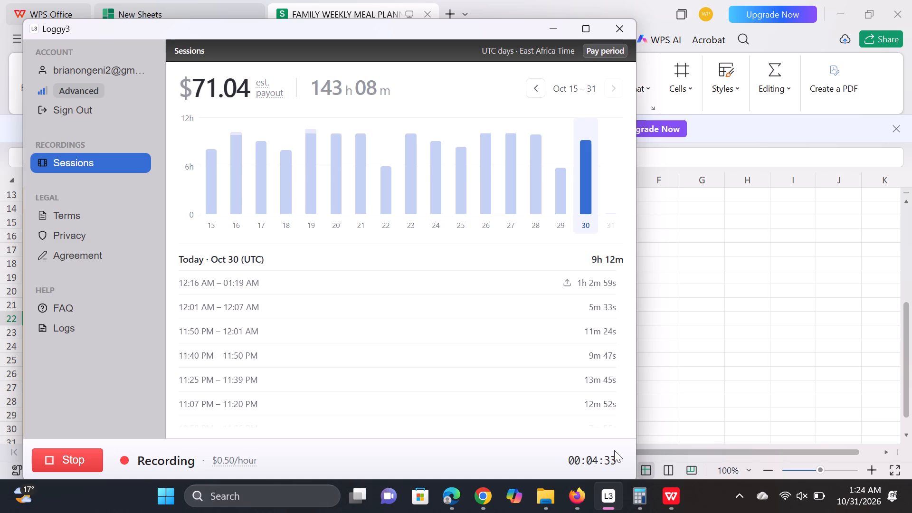
pyautogui.click(50, 461)
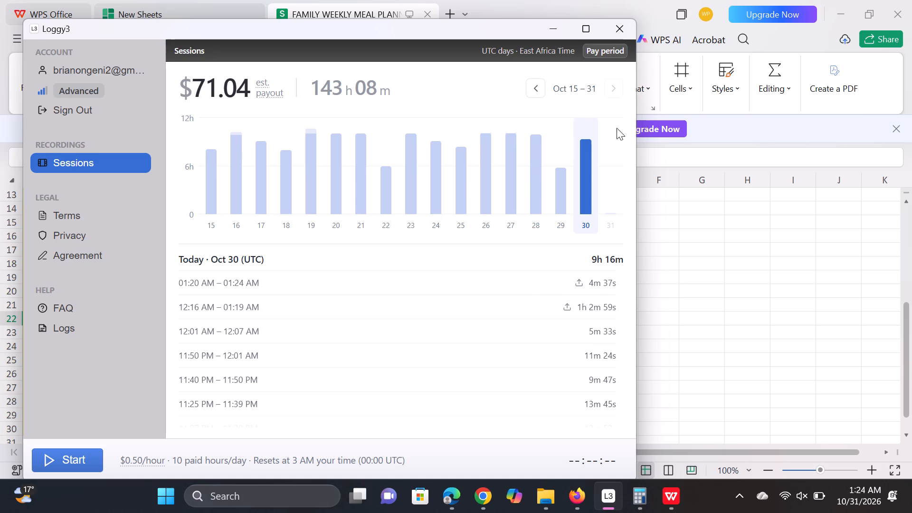
pyautogui.click(549, 22)
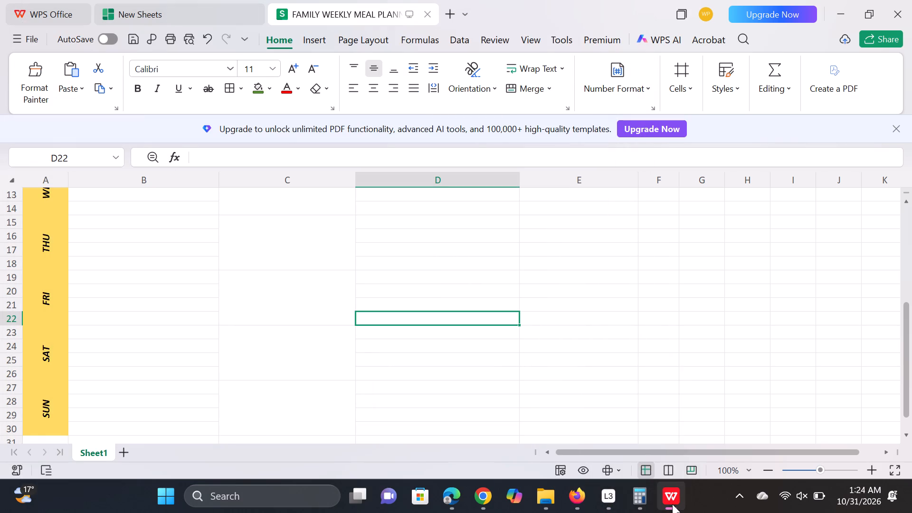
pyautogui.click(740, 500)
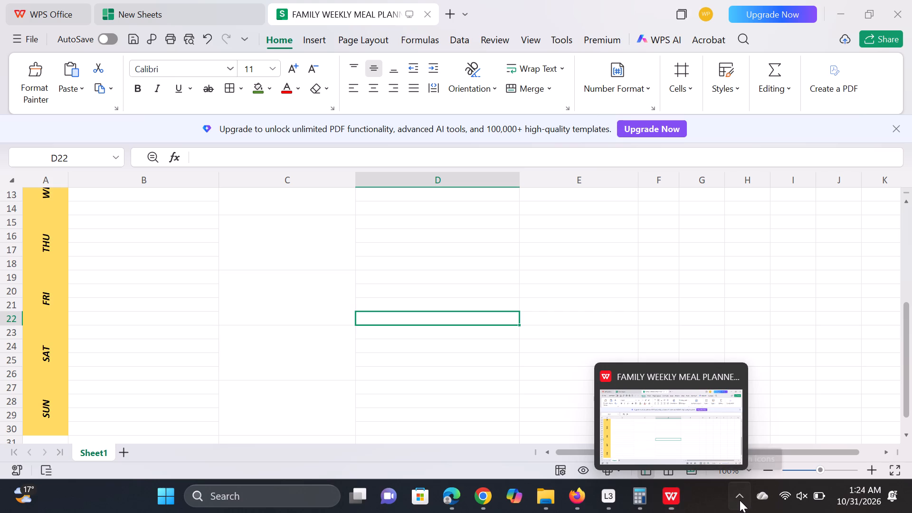